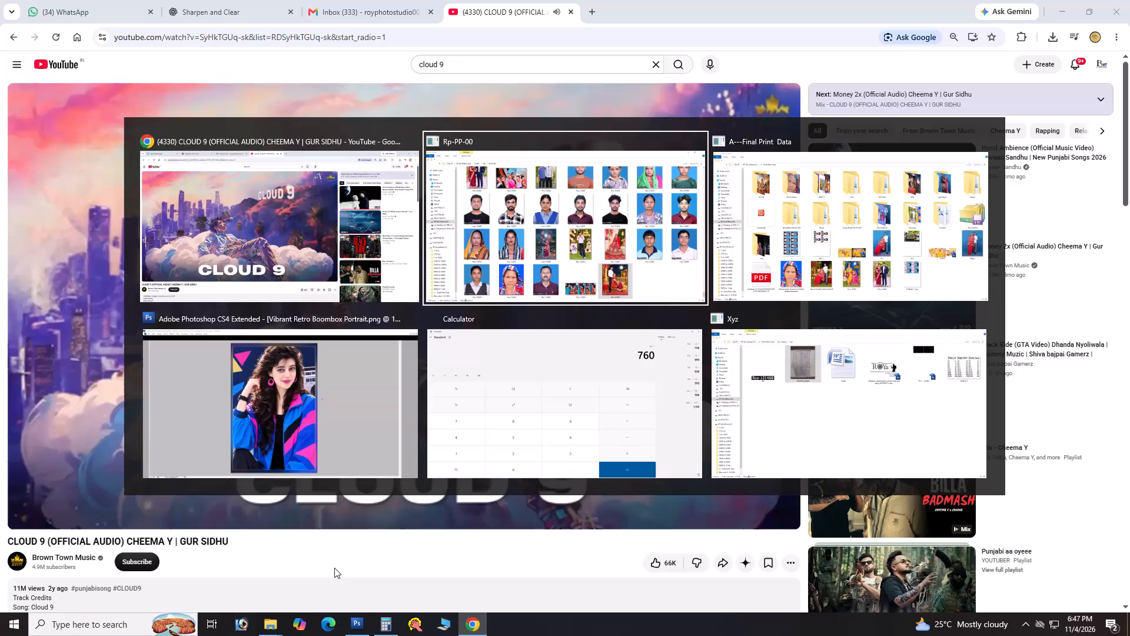
Close the Rp-PP-00 folder window.
key(ctrl+w)
Switch to Photoshop and close Vibrant Retro Boombox Portrait.png without saving changes.
key(alt+Tab)
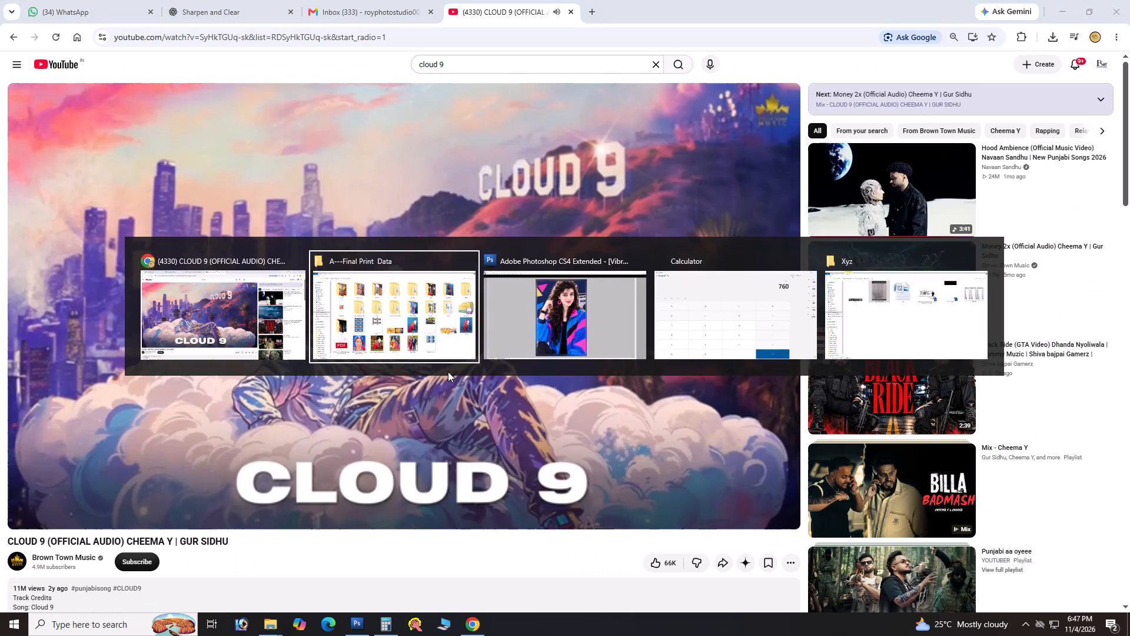
alt+click(625, 311)
key(v)
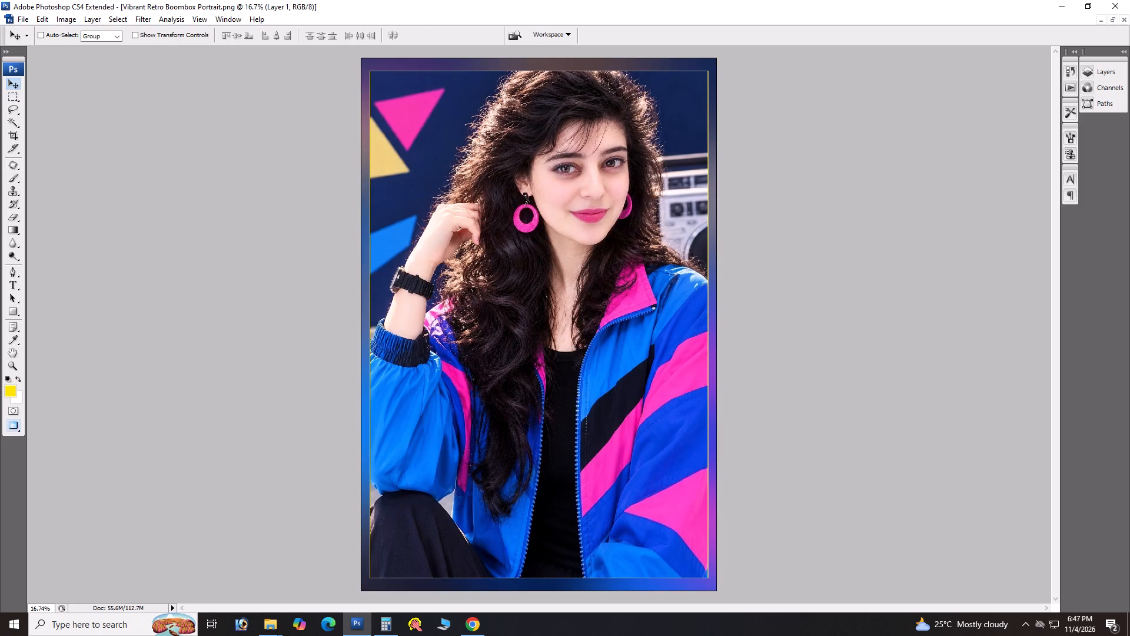
key(ctrl+w)
key(Tab)
key(Return)
key(ctrl+0)
Close the remaining WhatsApp portrait image without saving changes.
key(ctrl+w)
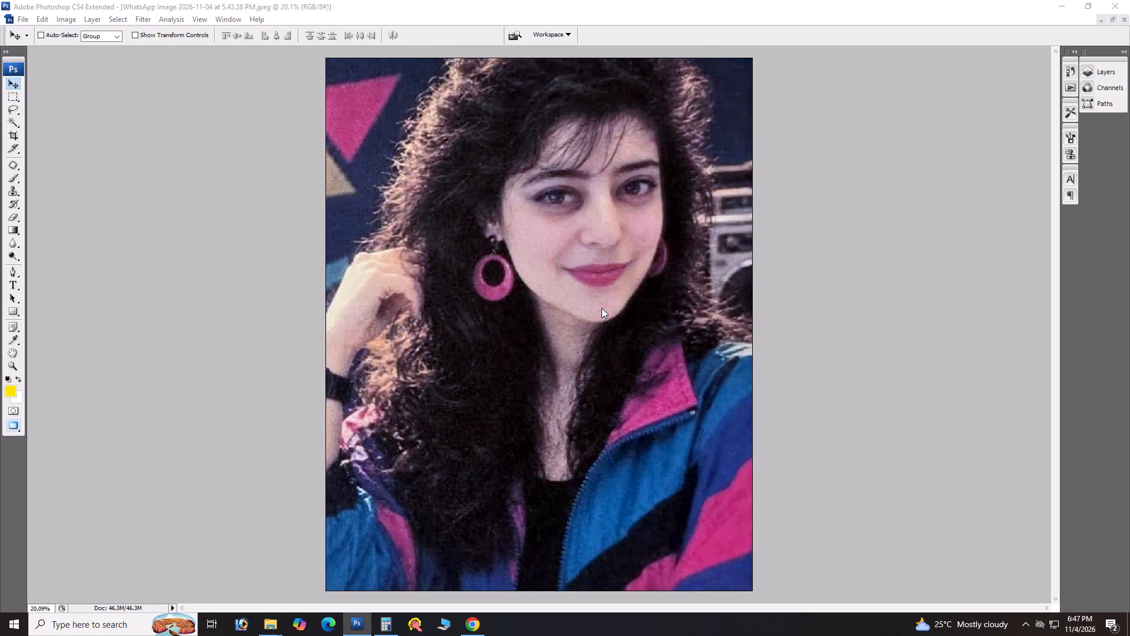
key(Tab)
key(Return)
key(ctrl+0)
key(ctrl+0)
key(Tab)
Switch to the Xyz folder window and close it.
key(alt+Tab)
key(alt+Tab)
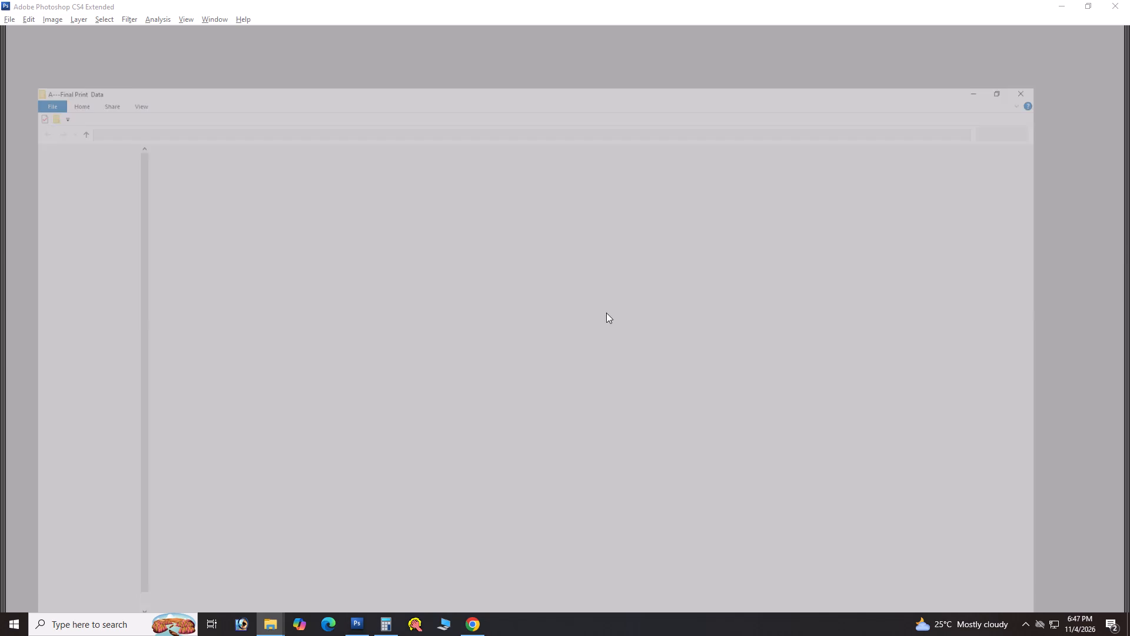
key(alt+Tab)
alt+click(978, 352)
click(919, 339)
key(ctrl+w)
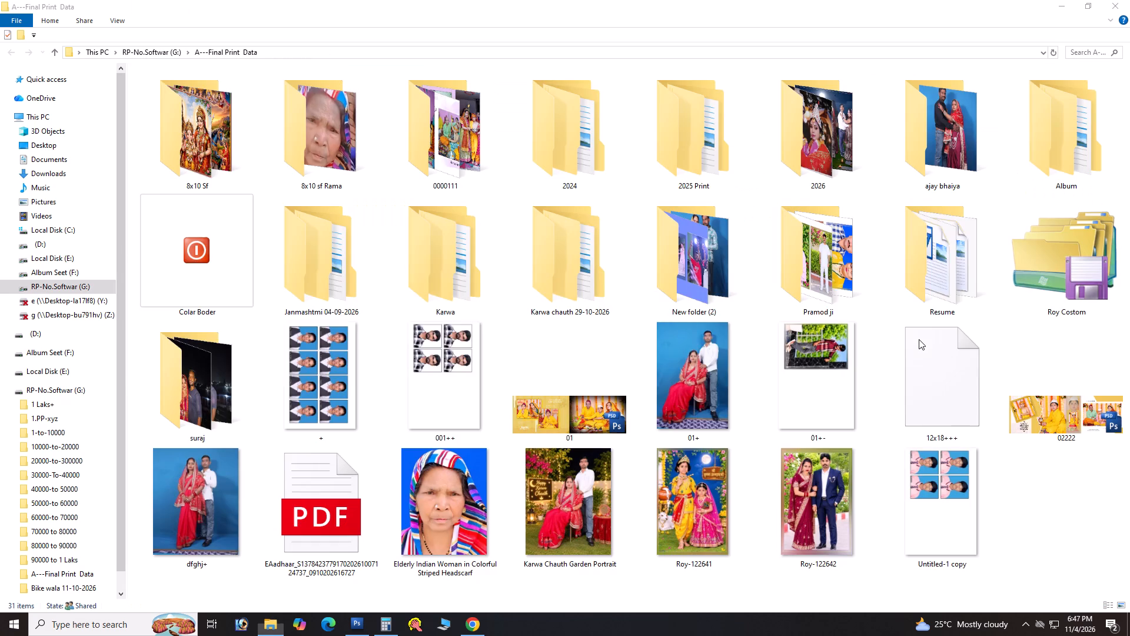
Refresh the contents of the A---Final Print Data folder.
key(alt+Tab)
alt+click(270, 294)
scroll(991, 452, down, 4)
click(1015, 514)
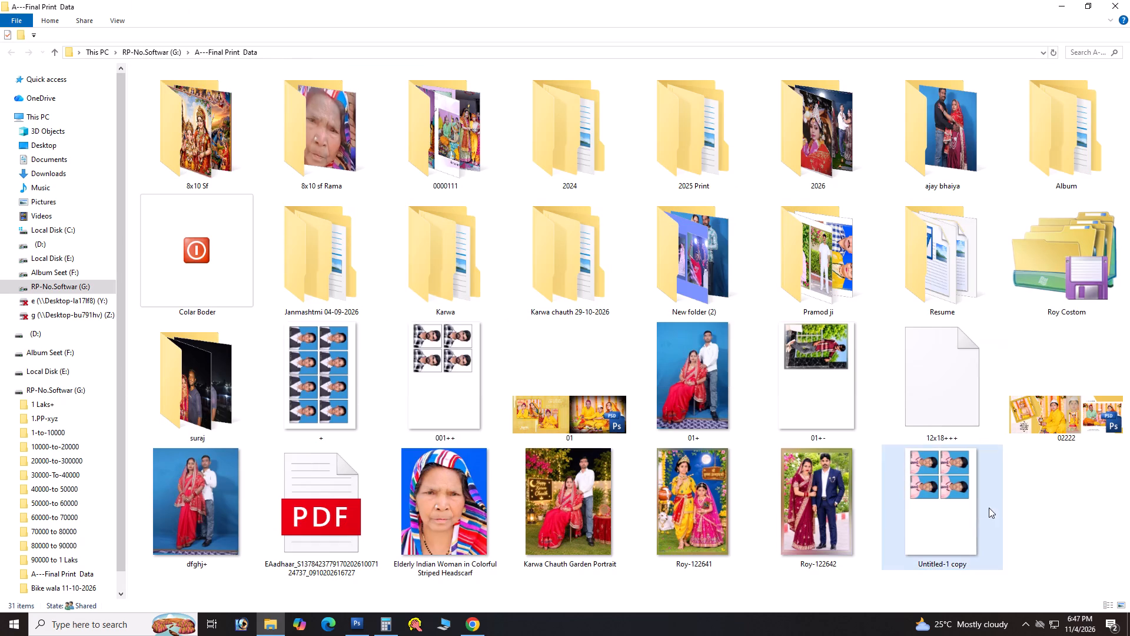
click(1045, 511)
right_click(1045, 511)
click(1027, 390)
scroll(1037, 451, down, 4)
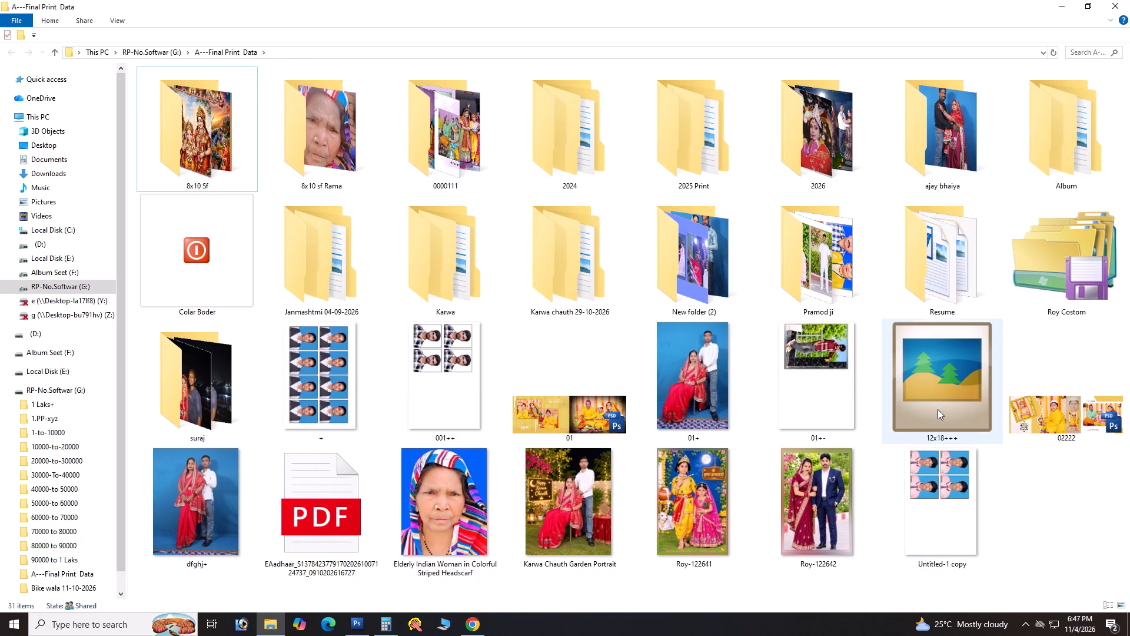
Open the 12x18+++ file from the A---Final Print Data folder in Photoshop.
click(938, 409)
drag(930, 399, 600, 356)
key(alt+Tab)
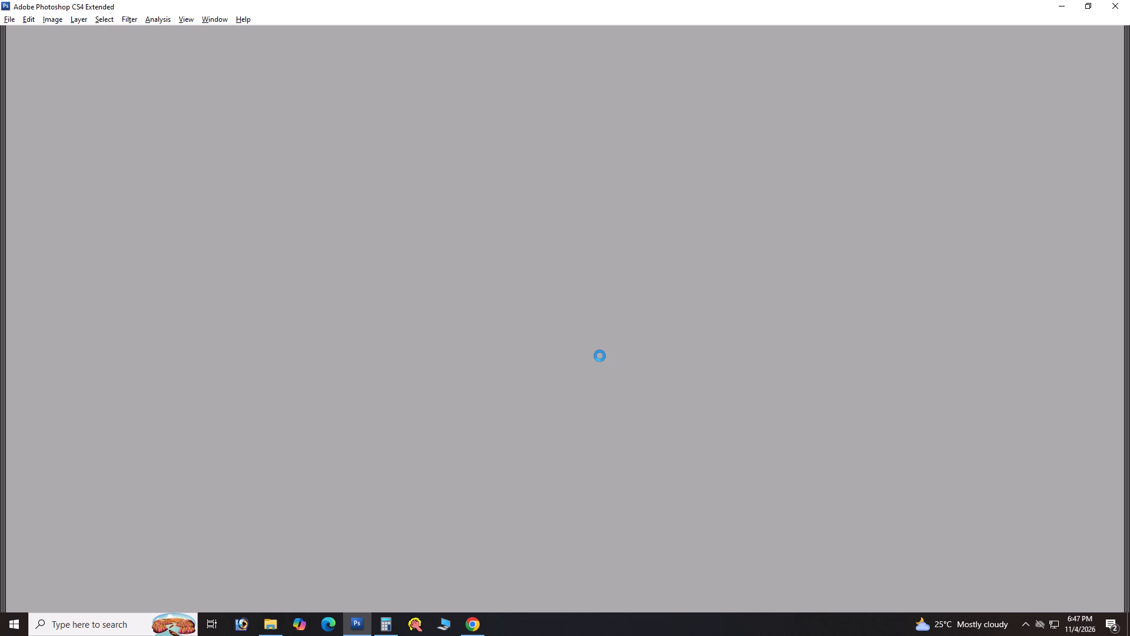
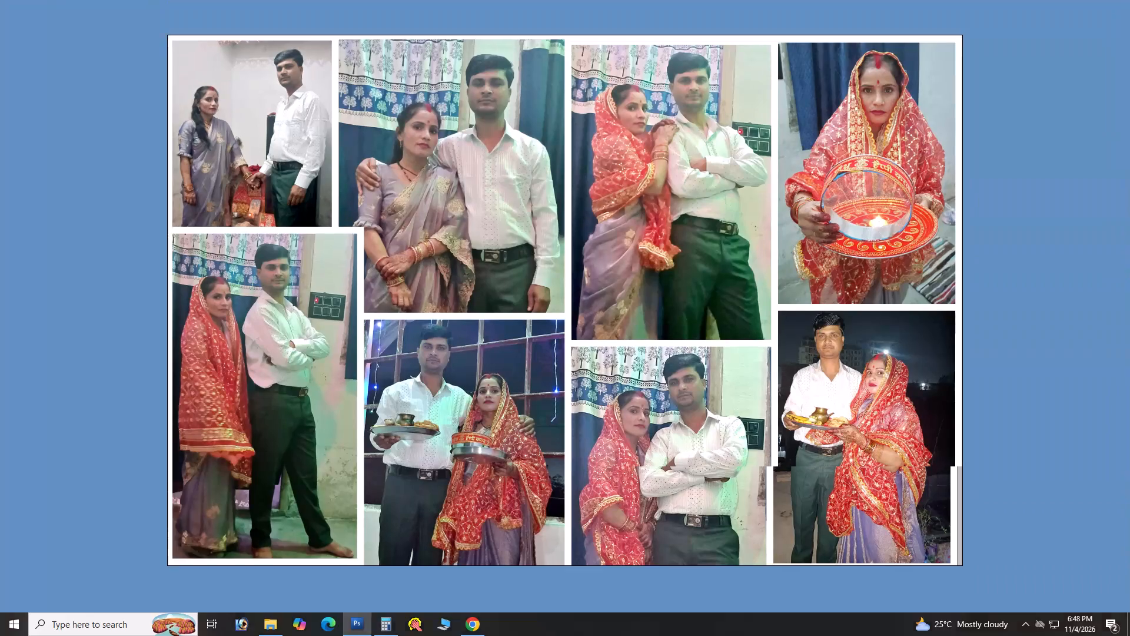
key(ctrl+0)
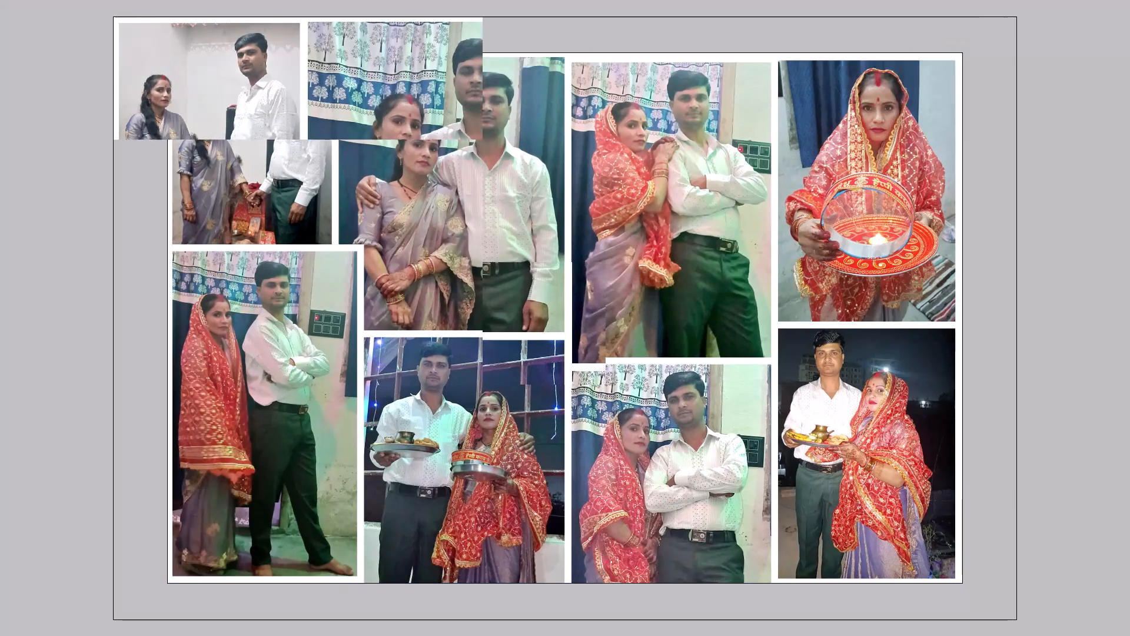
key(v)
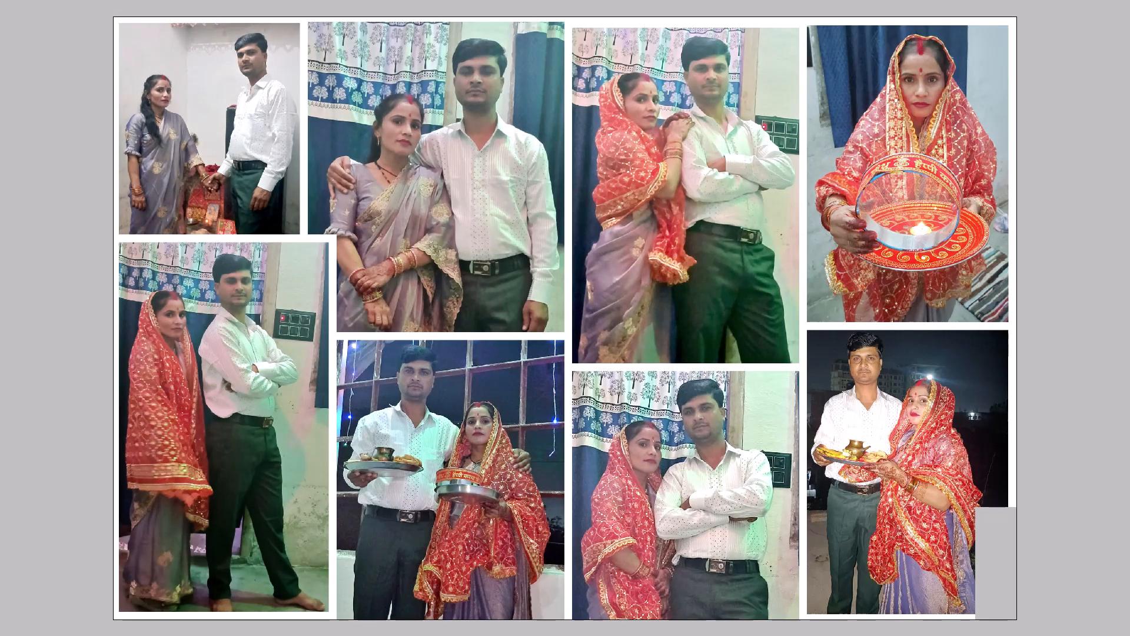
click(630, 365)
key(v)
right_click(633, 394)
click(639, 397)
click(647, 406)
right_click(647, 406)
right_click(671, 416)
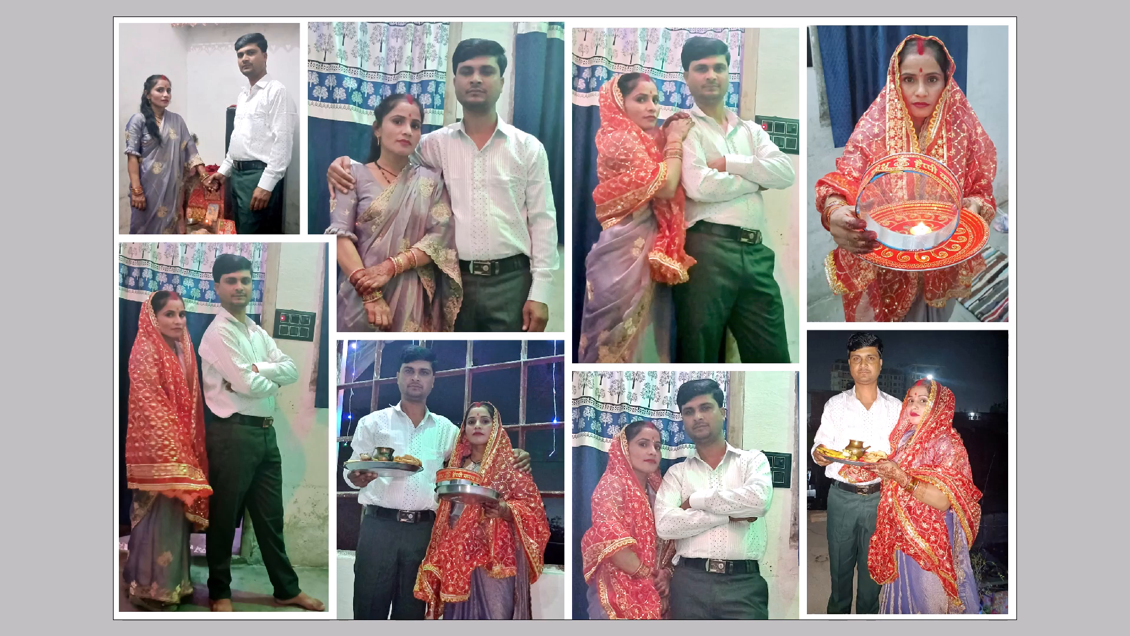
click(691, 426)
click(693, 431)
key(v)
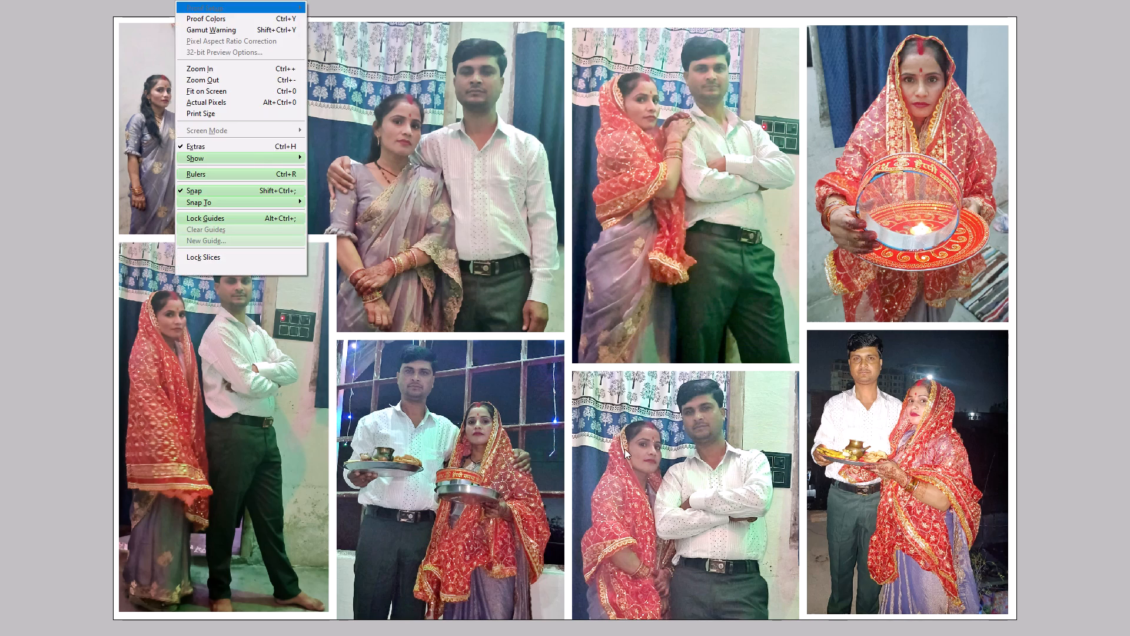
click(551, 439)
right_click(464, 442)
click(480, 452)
Brighten the photo collage with Levels on the RGB channel, setting the midtone input to 1.09 and the white input to 239.
key(space)
drag(480, 452, 530, 383)
key(ctrl+l)
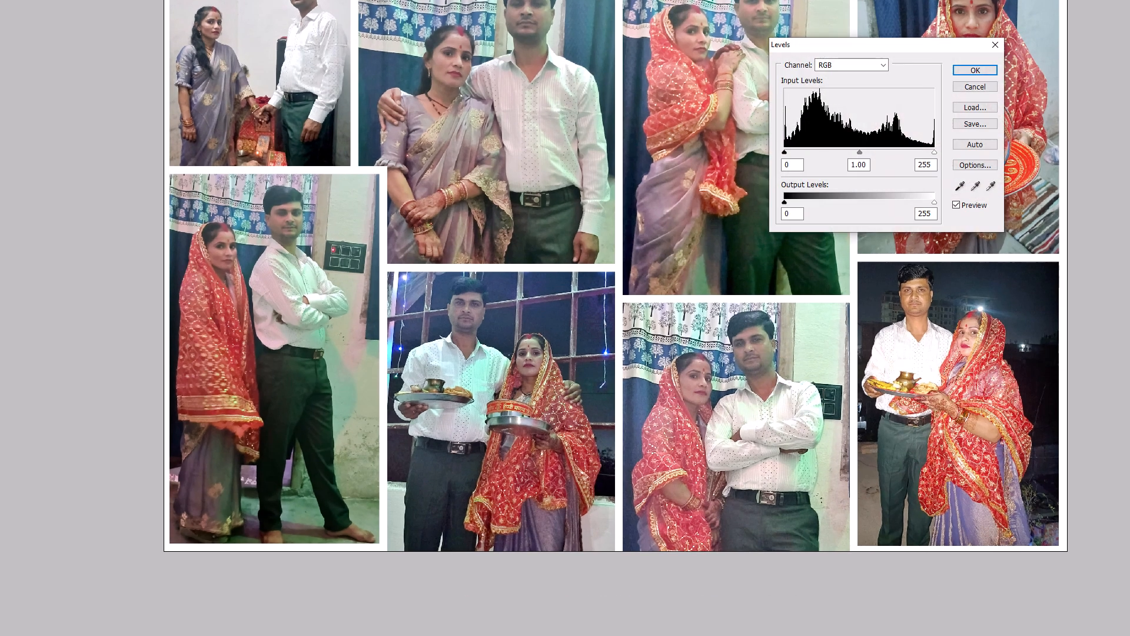
drag(831, 44, 933, 360)
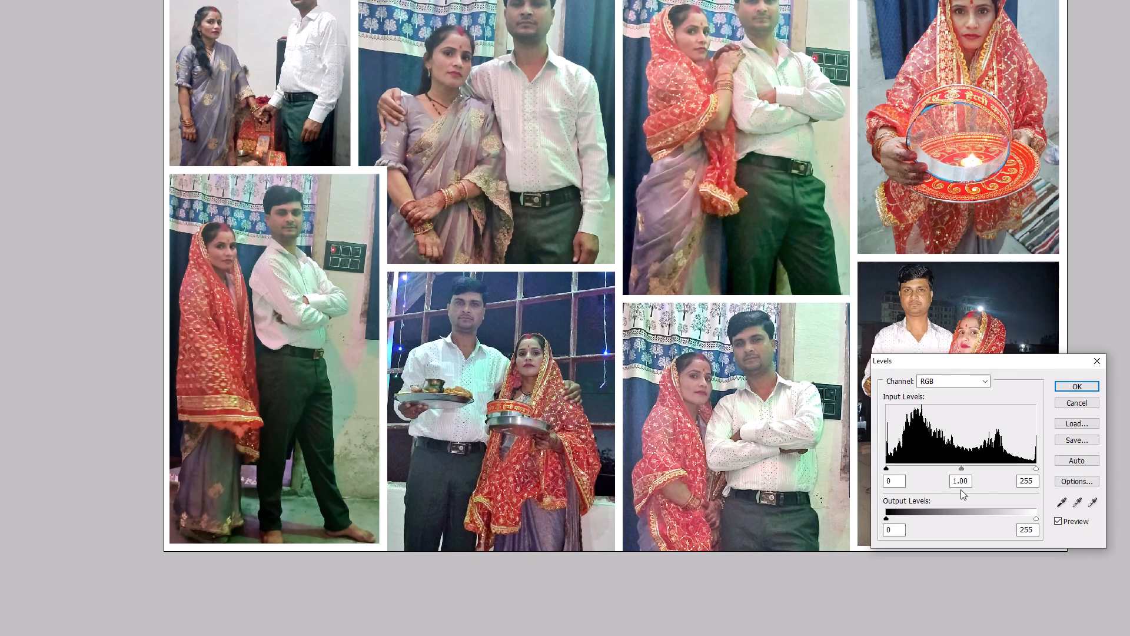
drag(969, 483, 948, 479)
scroll(948, 479, up, 8)
key(Tab)
scroll(948, 478, down, 12)
key(shift+Tab)
key(Tab)
scroll(948, 478, up, 7)
scroll(948, 478, down, 11)
key(shift+Tab)
key(Tab)
scroll(948, 478, up, 3)
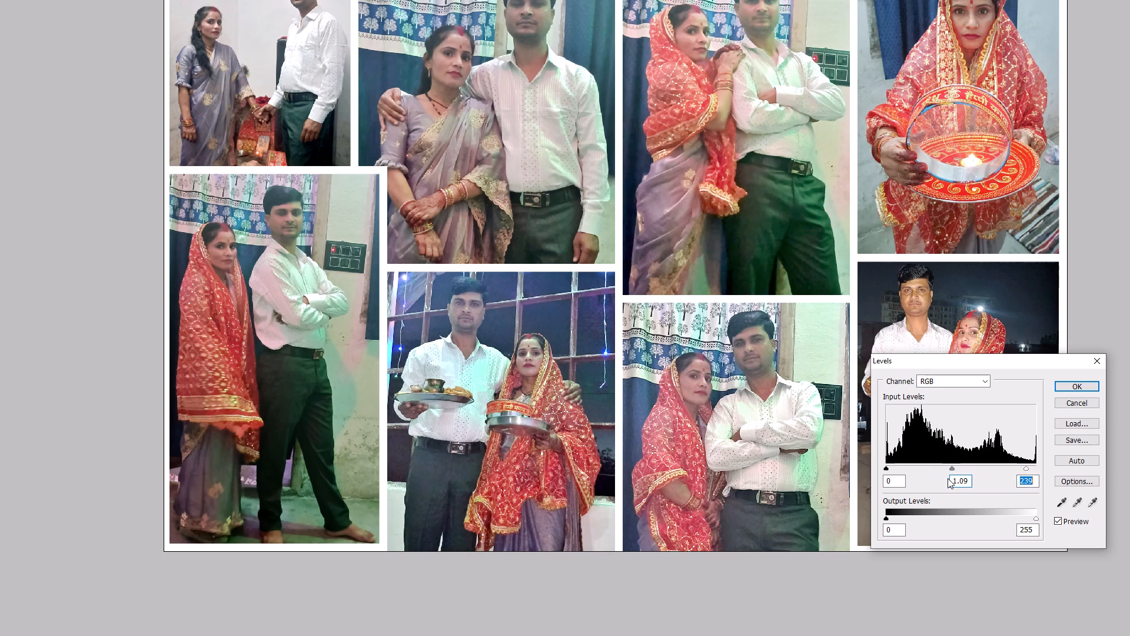
Raise the black input level, apply the Levels correction, and compare the photo with its state before the correction.
scroll(948, 478, up, 3)
scroll(948, 478, down, 8)
key(shift+Tab)
key(shift+Tab)
scroll(948, 478, up, 11)
key(Return)
key(ctrl+alt+z)
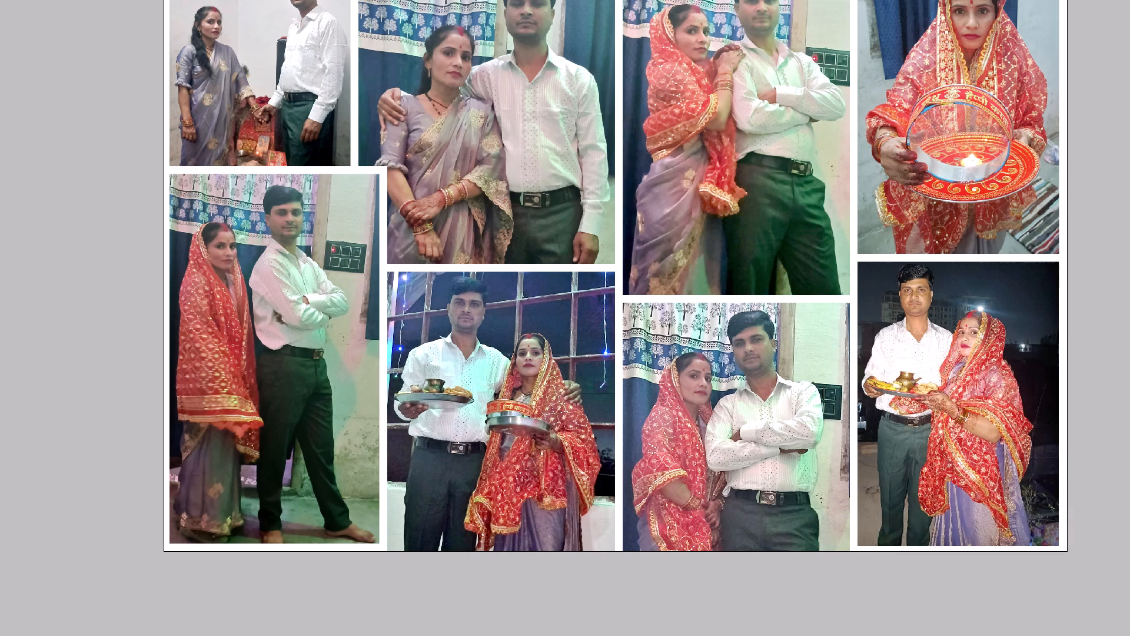
key(ctrl+z)
Brighten the collage's lower-left full-length couple photo with Levels, raising the black and midtone inputs and lowering the white input.
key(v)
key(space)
drag(358, 351, 559, 368)
right_click(477, 359)
click(493, 363)
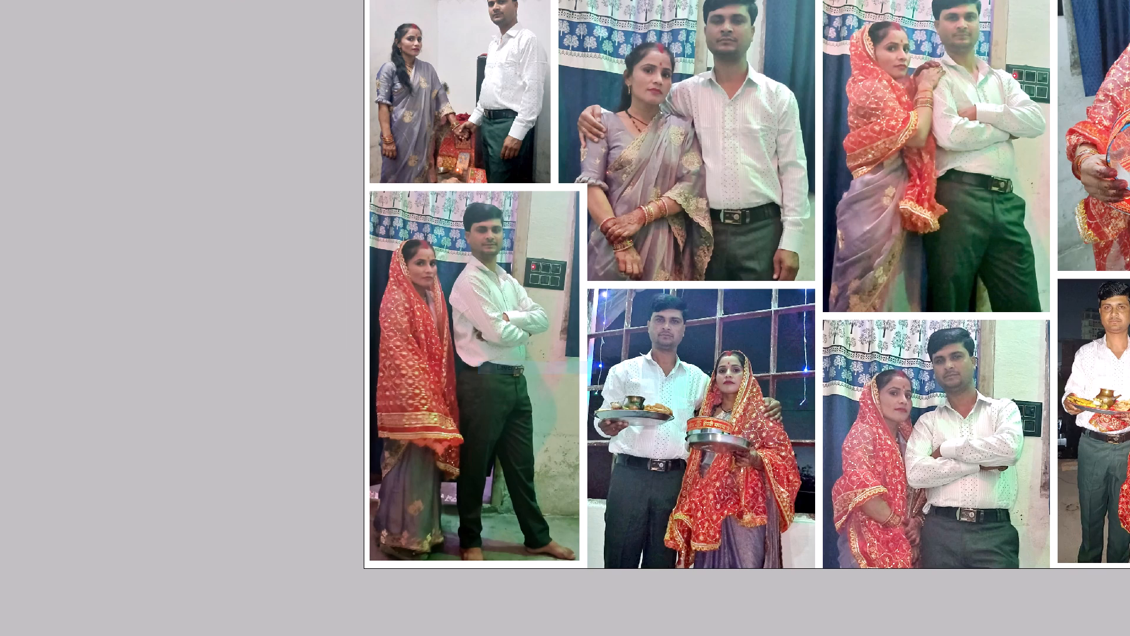
key(ctrl+l)
drag(963, 482, 945, 482)
scroll(945, 482, up, 9)
key(Tab)
scroll(945, 482, down, 14)
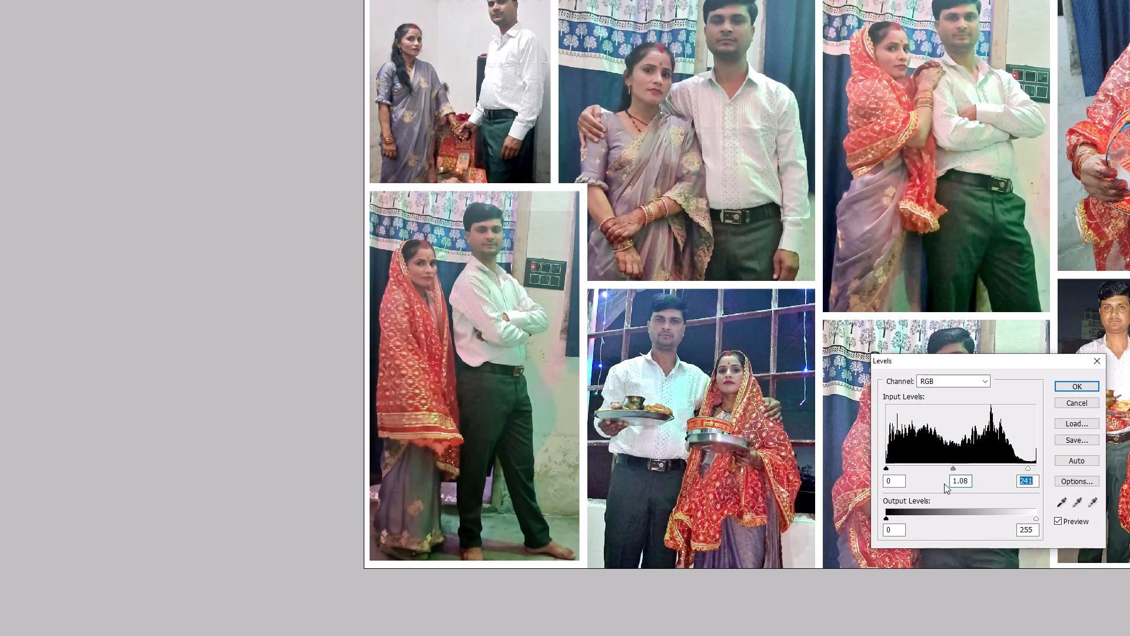
key(shift+Tab)
scroll(944, 483, up, 9)
key(Tab)
scroll(944, 483, down, 12)
key(shift+Tab)
key(shift+Tab)
scroll(944, 483, up, 11)
key(Return)
Compare the lower-left couple photo before and after its Levels correction and inspect the upper part of the collage.
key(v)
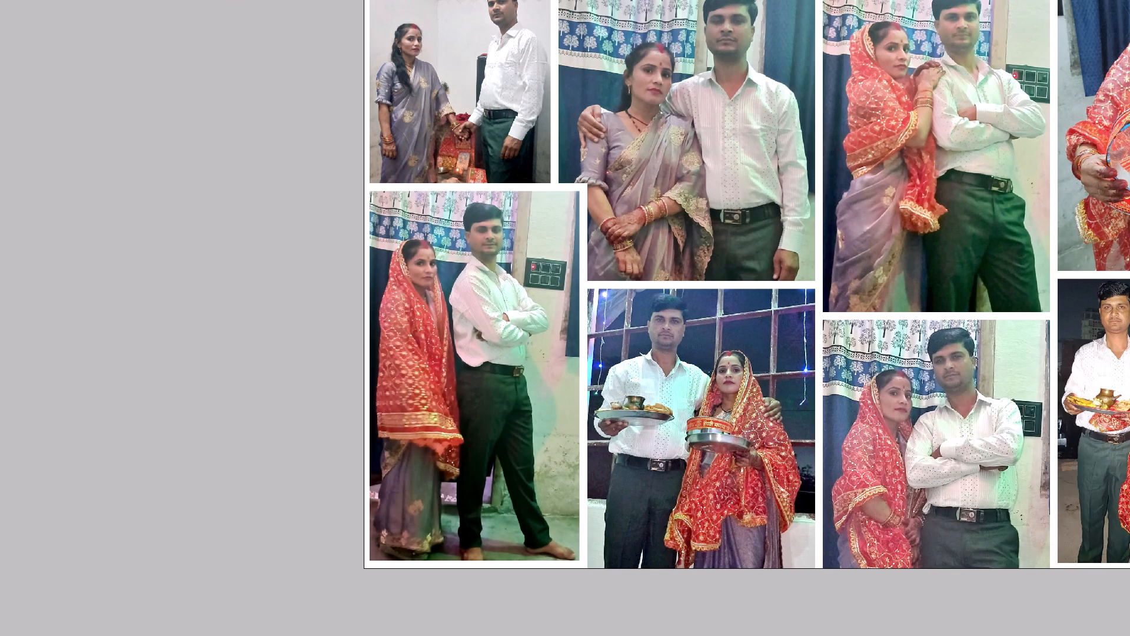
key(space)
drag(551, 220, 571, 287)
key(ctrl+alt+z)
key(ctrl+z)
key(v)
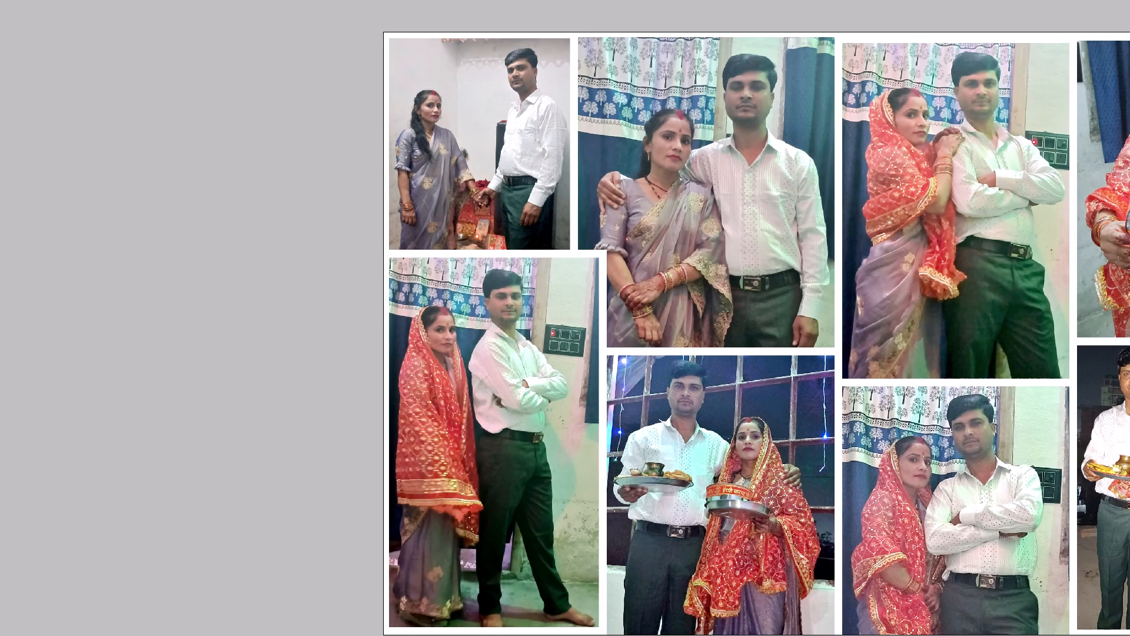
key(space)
drag(523, 143, 537, 230)
Switch to YouTube in Chrome and browse the suggested videos beside the CLOUD 9 video.
key(alt+Tab)
key(alt+Tab)
click(586, 279)
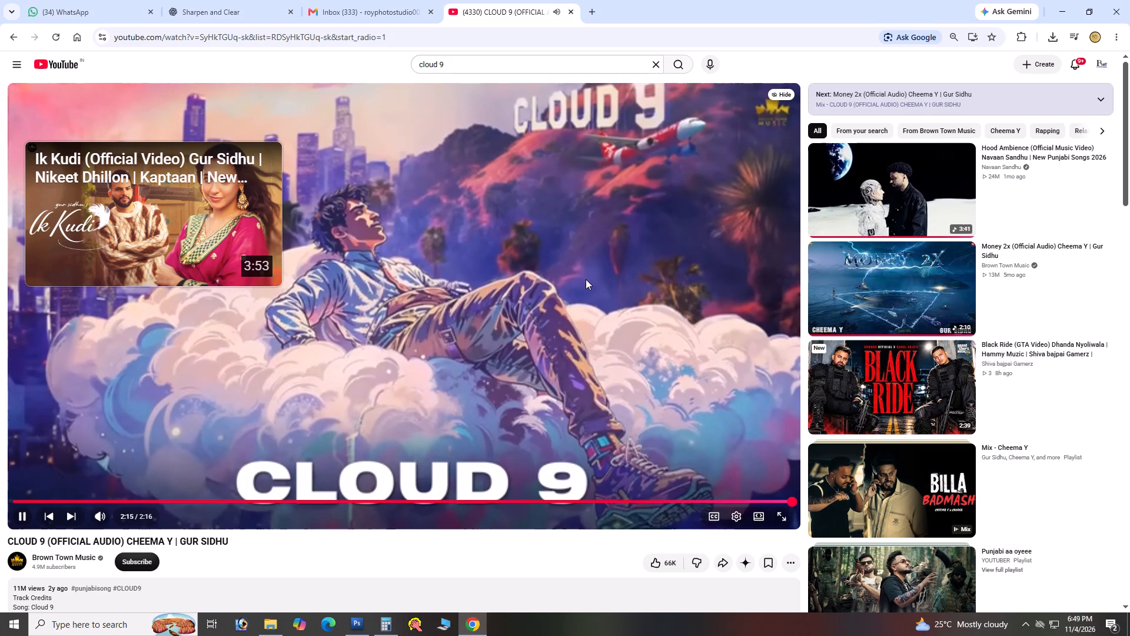
scroll(894, 319, down, 3)
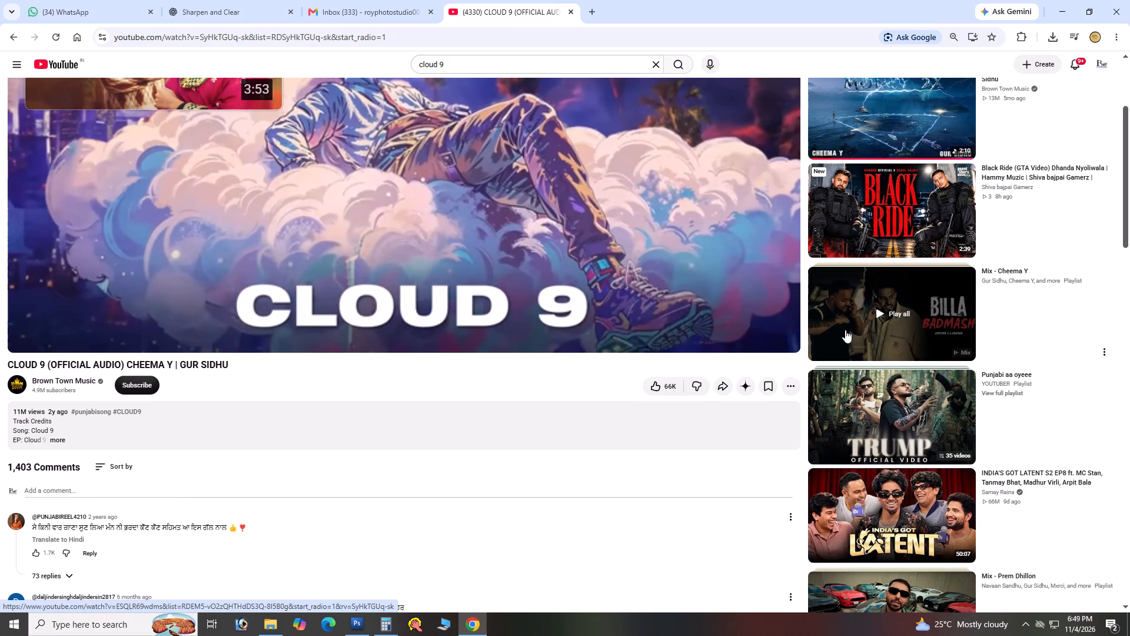
scroll(845, 330, down, 4)
scroll(780, 347, down, 4)
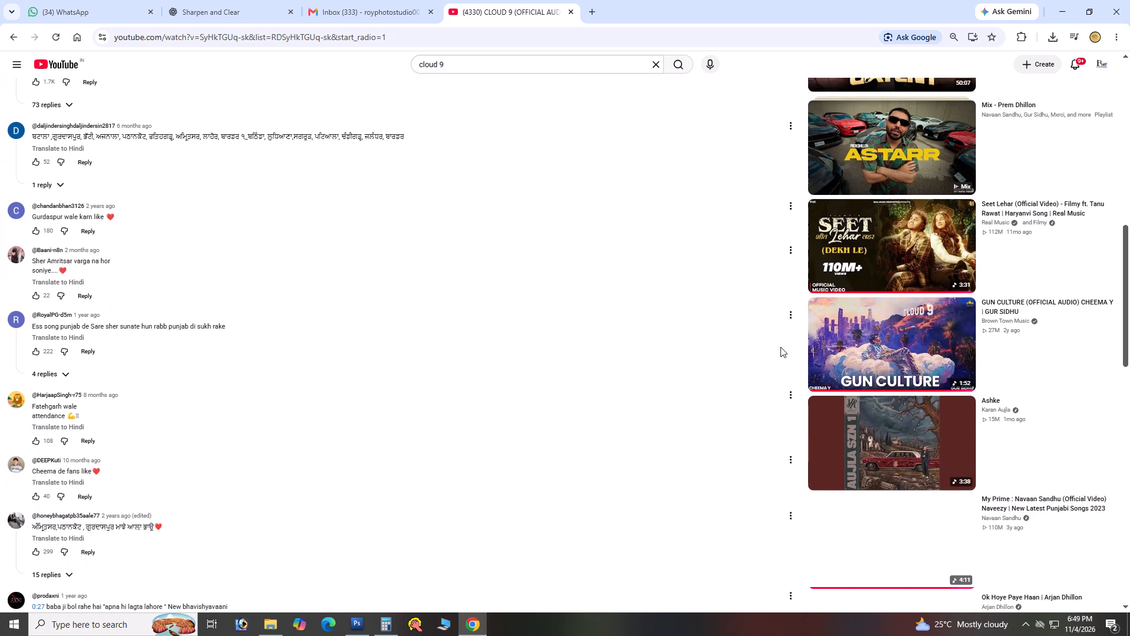
scroll(780, 347, down, 4)
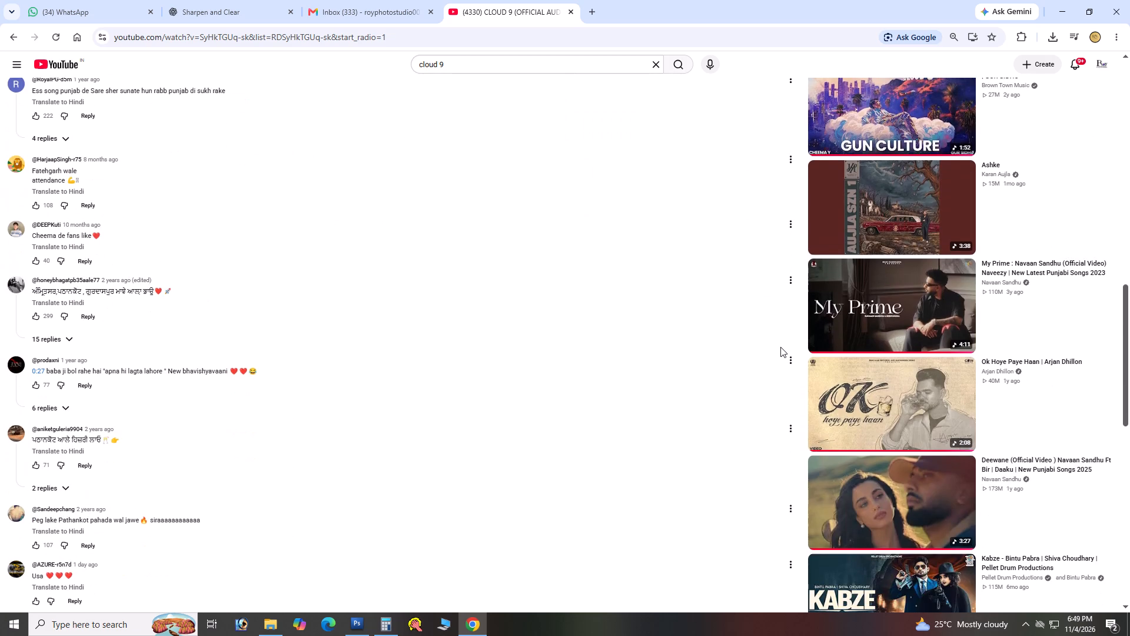
Replace the YouTube search text with a new query starting with "ra".
click(449, 69)
key(ctrl+a)
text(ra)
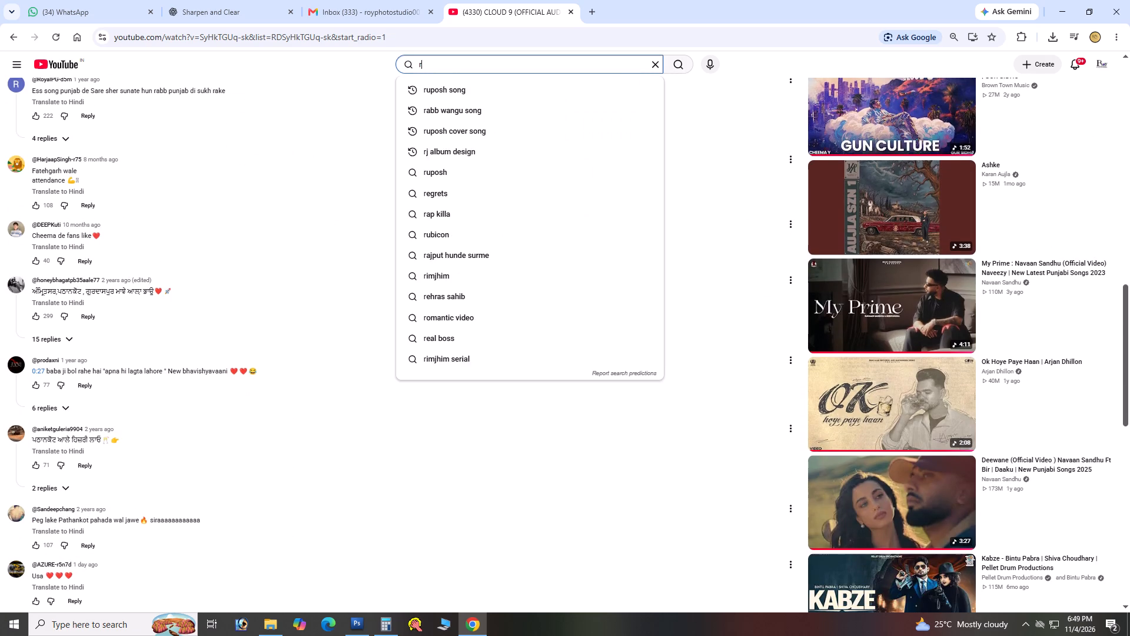
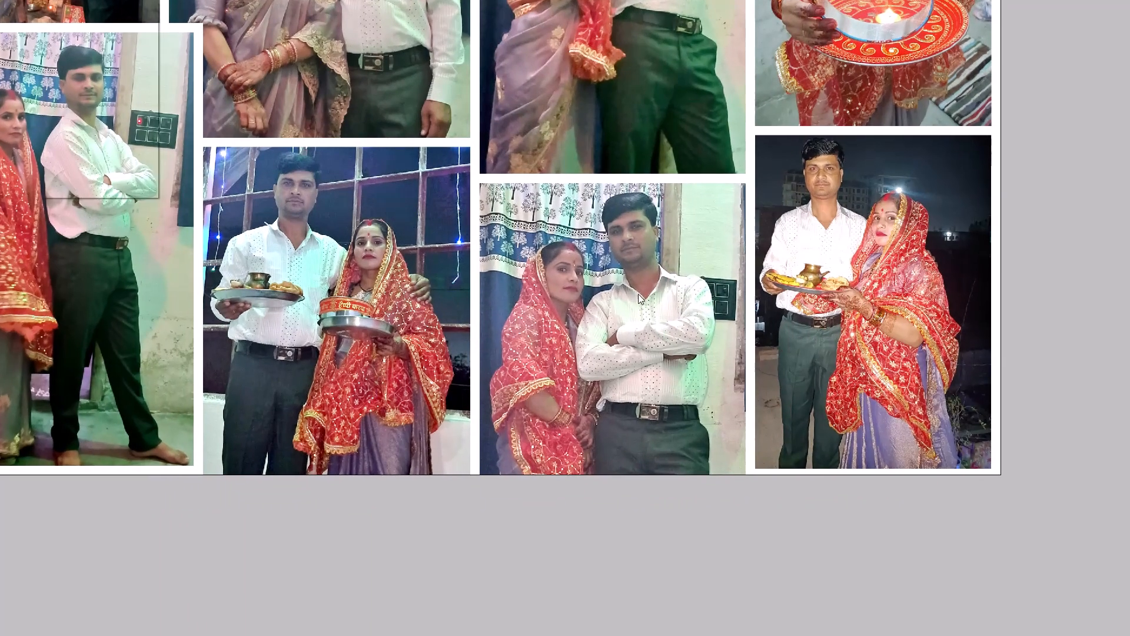
Apply Levels to the currently selected collage photo and fade the adjustment to 50% opacity.
key(alt+l)
key(Return)
key(ctrl+shift+f)
text(50)
key(Return)
Select the night photo of the couple holding a brass pot, apply Levels to it, and fade the adjustment to 40%.
text(v)
key(space)
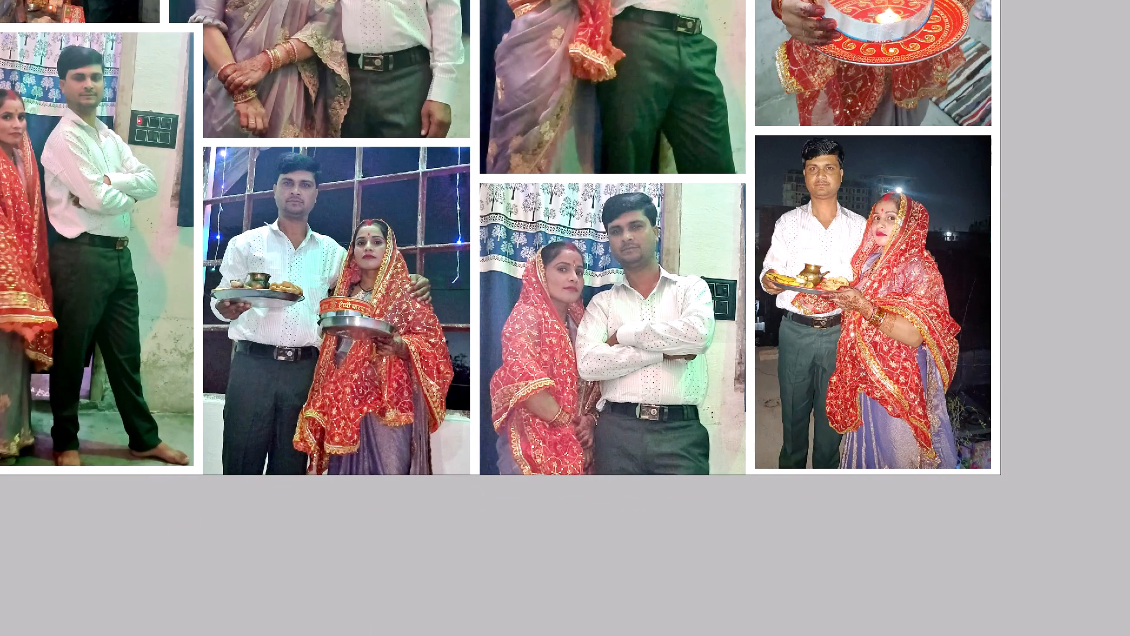
drag(824, 244, 723, 268)
right_click(720, 275)
click(725, 276)
click(733, 279)
key(alt+i)
key(alt+a)
key(alt+l)
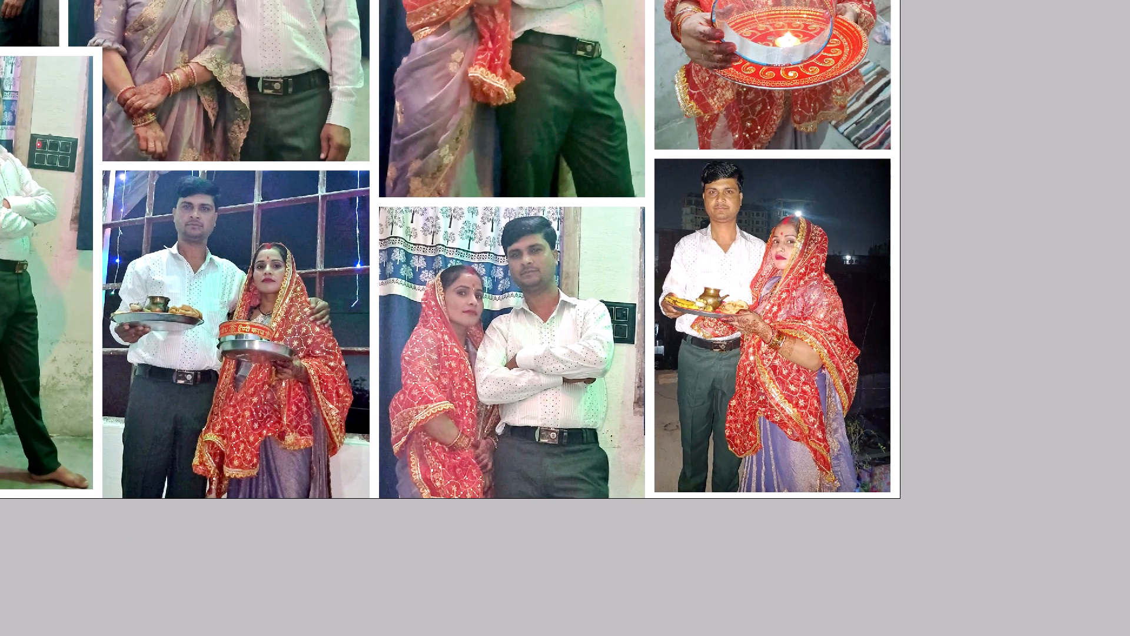
key(Return)
key(ctrl+shift+f)
text(40)
key(Return)
Select the layer of the photo showing the woman alone with the sieve and lit lamp plate.
key(v)
key(space)
drag(793, 86, 774, 195)
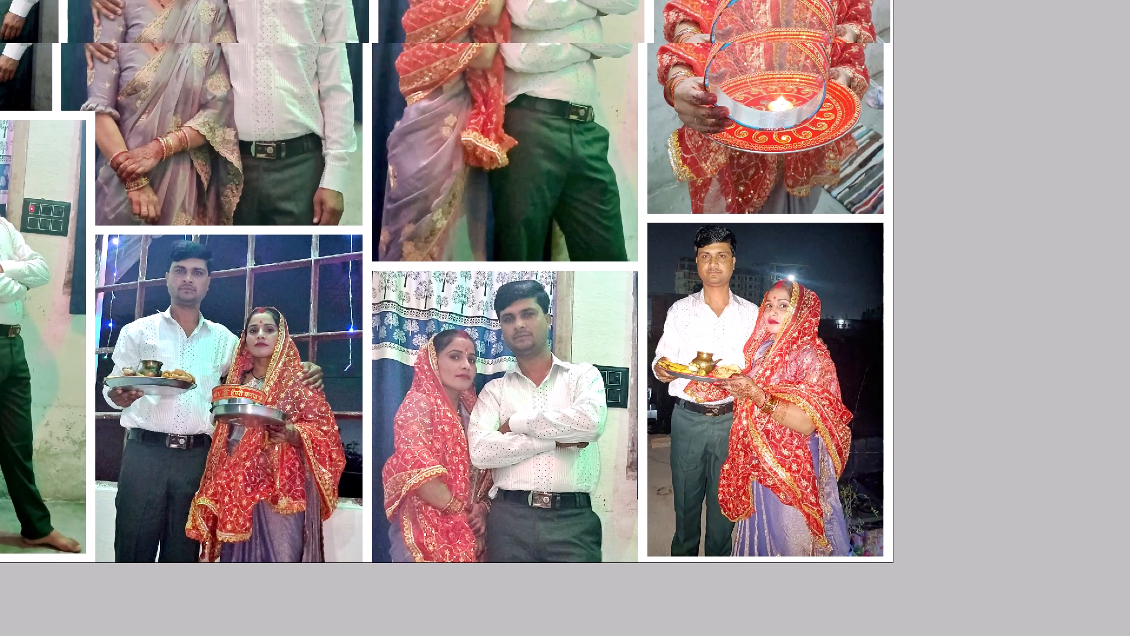
drag(774, 195, 760, 263)
right_click(745, 213)
click(770, 223)
key(space)
drag(749, 201, 706, 289)
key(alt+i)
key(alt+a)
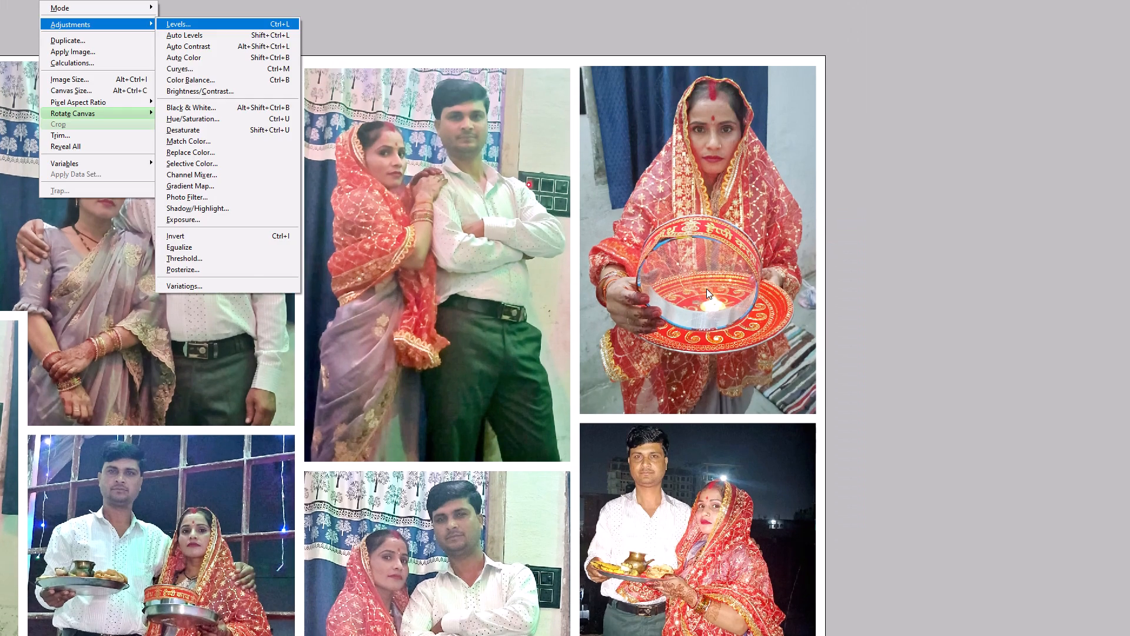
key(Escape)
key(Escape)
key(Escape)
Apply Levels to the photo of the woman with the lamp plate and fade the adjustment to 50%.
key(alt+i)
key(alt+a)
key(alt+l)
key(Return)
key(ctrl+shift+f)
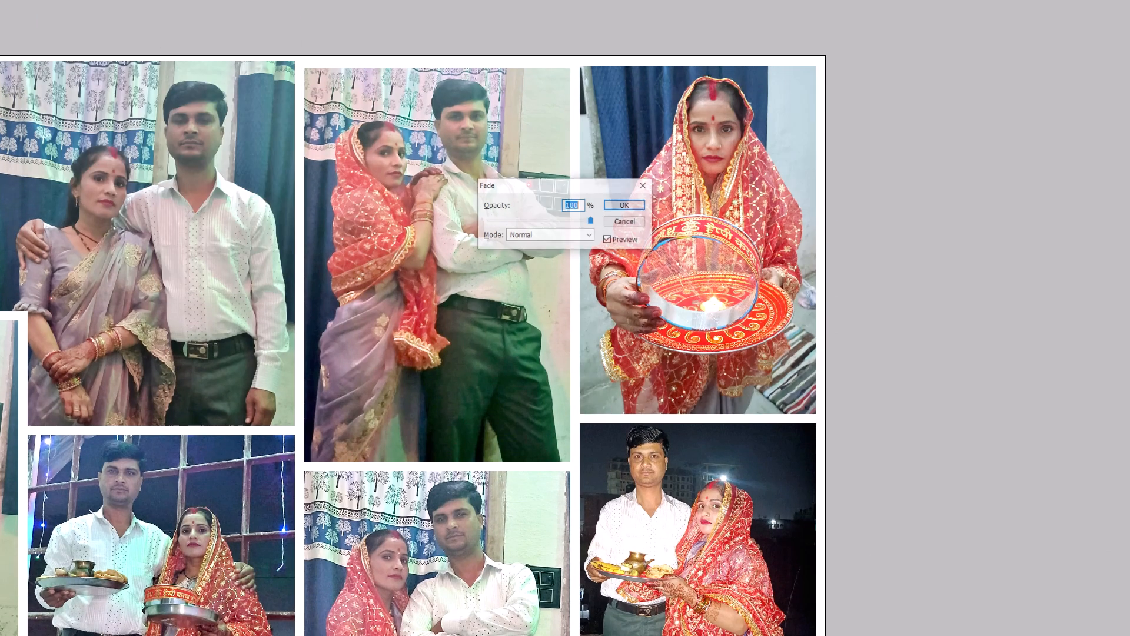
text(50)
key(Return)
Set the fade of the lamp plate photo's Levels adjustment to 70%.
key(ctrl+shift+f)
text(70)
key(Return)
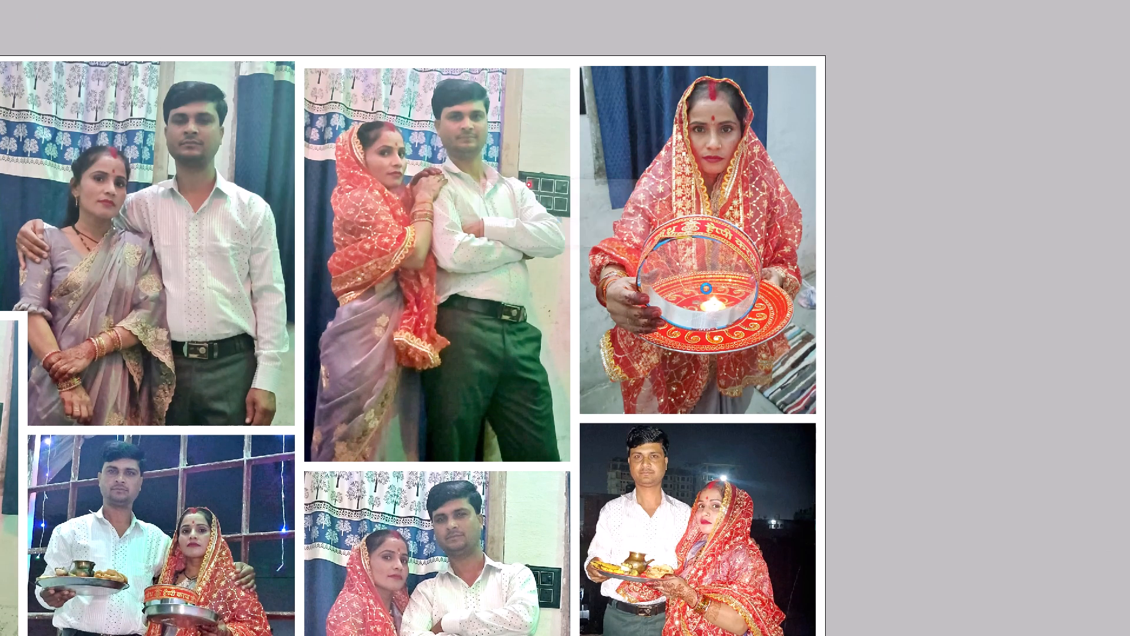
Select the top-row photo of the woman in red leaning on the man's shoulder, apply Levels, and fade it to 50%.
key(v)
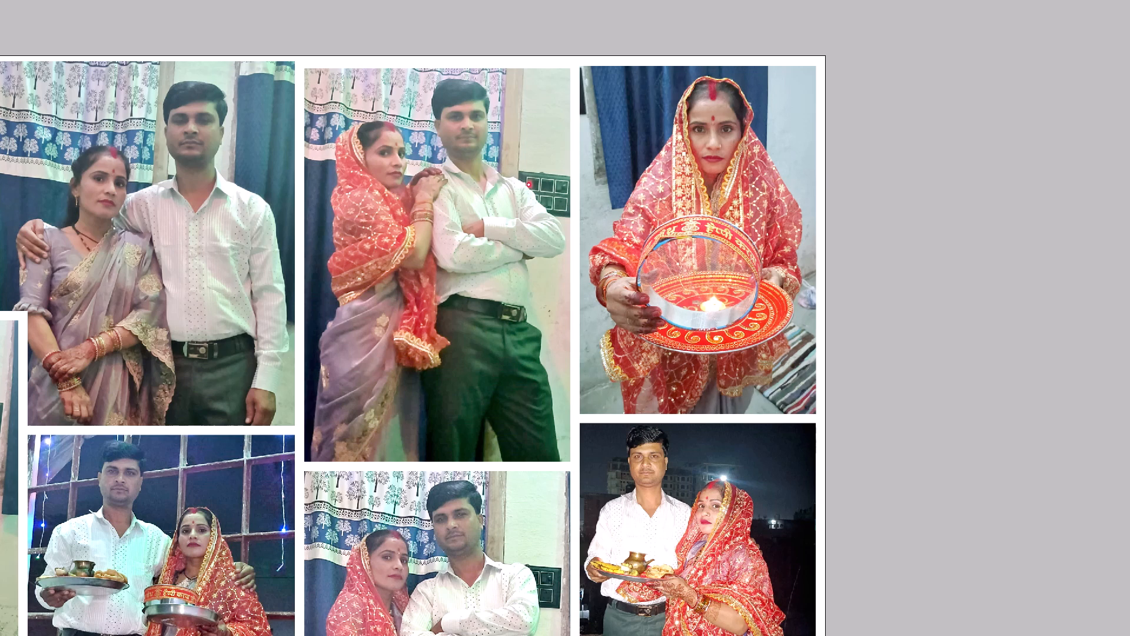
text(v)
key(space)
drag(424, 270, 556, 273)
right_click(556, 273)
click(596, 286)
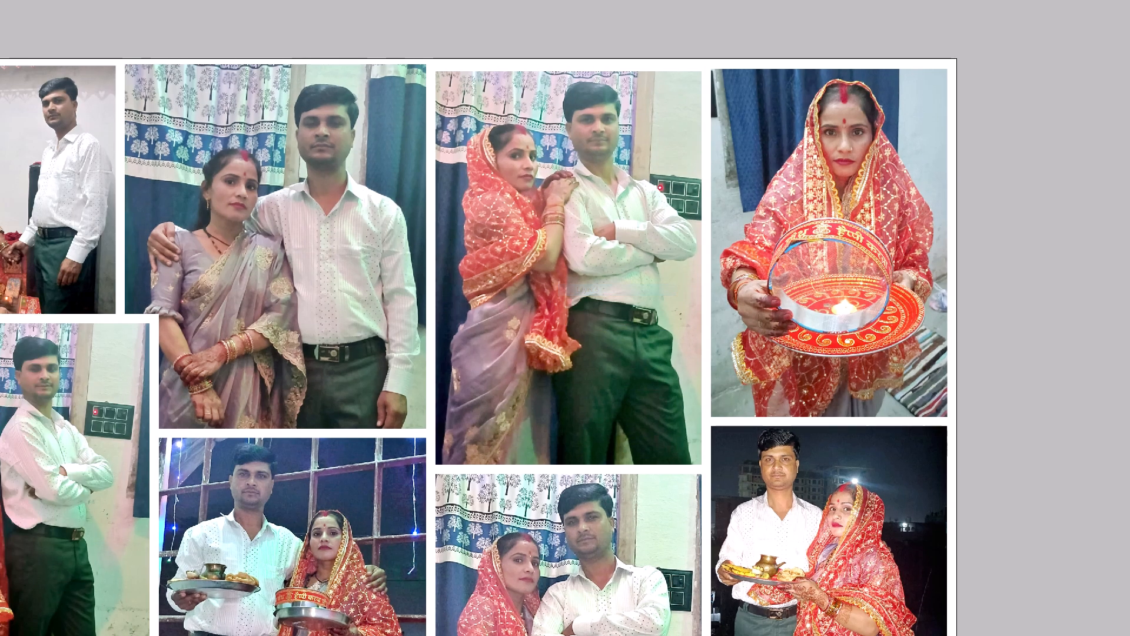
key(alt+i)
key(alt+a)
key(alt+l)
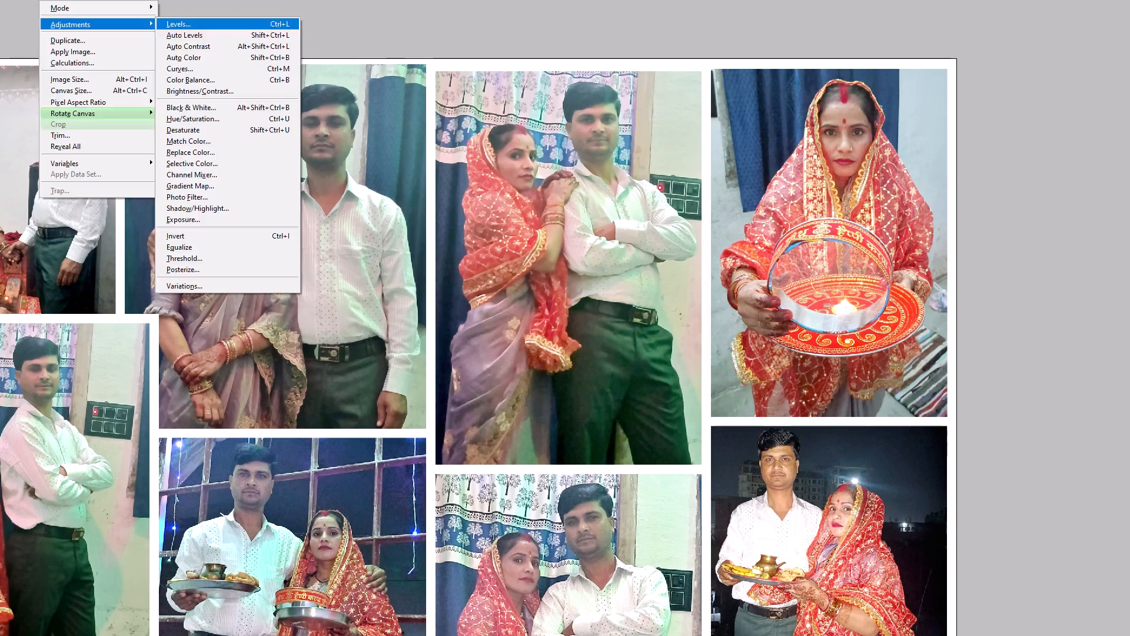
key(Return)
key(ctrl+shift+f)
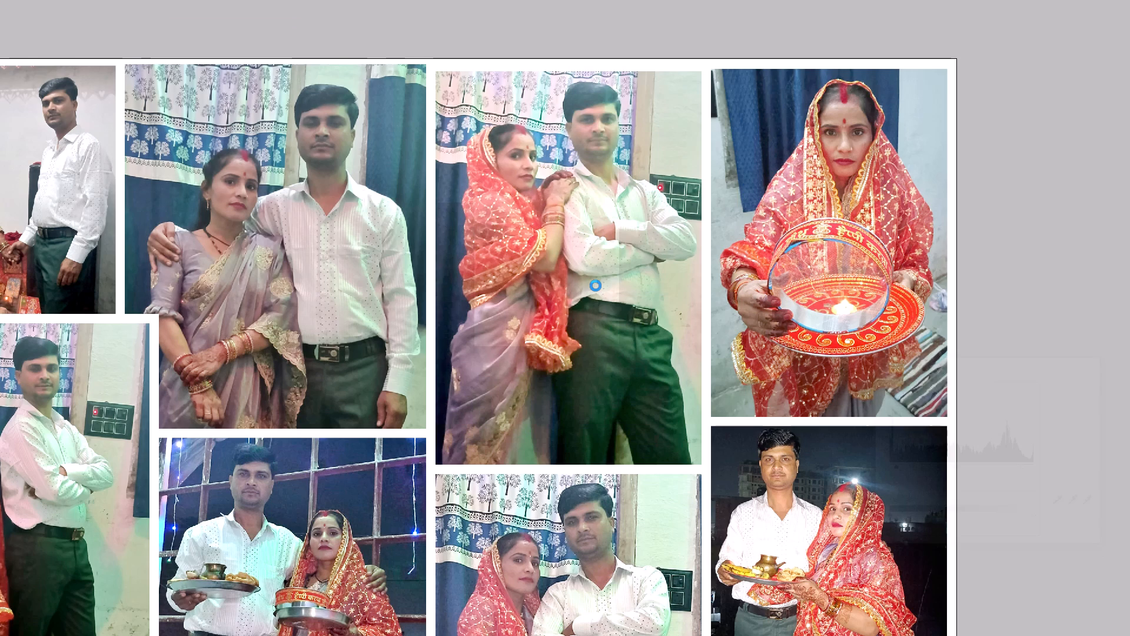
text(50)
key(Return)
key(v)
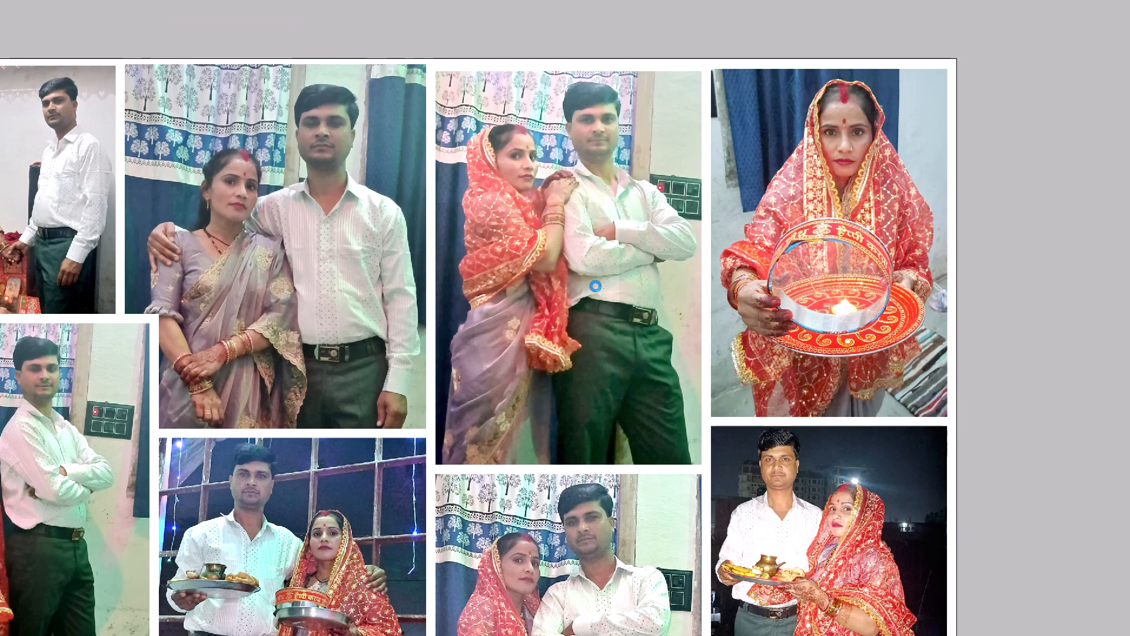
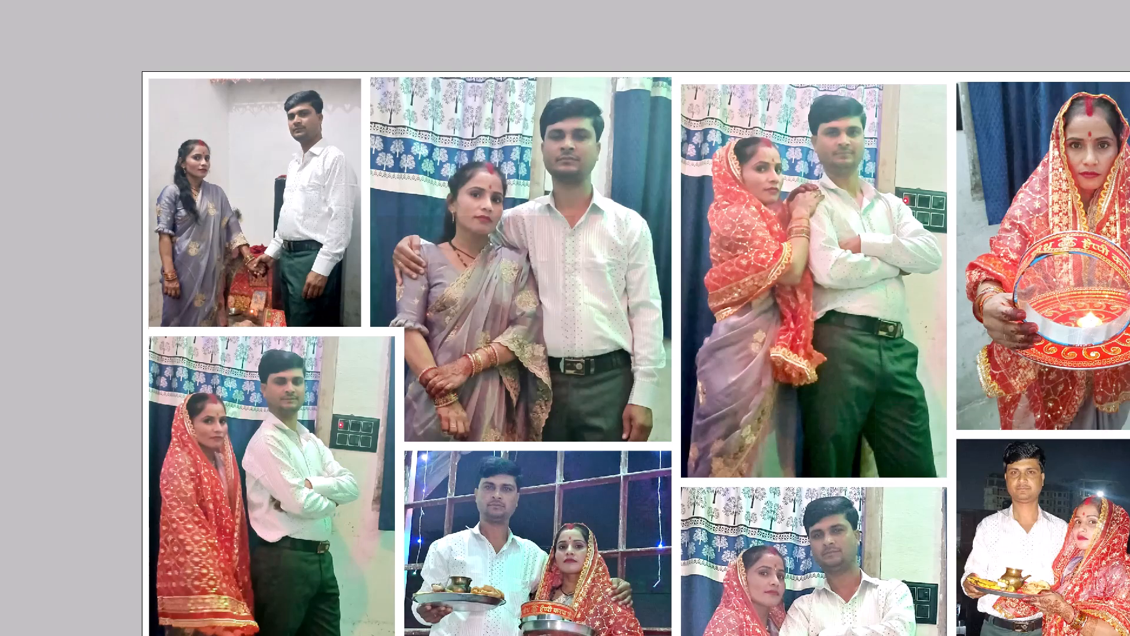
Set the fade of the Levels adjustment on the top-row photo of the woman leaning on the man's shoulder to 60%.
key(ctrl+shift+f)
text(60)
key(Return)
Apply Selective Color to the same top-row photo and fade the adjustment to 30%.
key(alt+i)
key(alt+a)
key(alt+s)
key(Return)
key(ctrl+shift+f)
text(30)
key(Return)
Select the bottom-row photo of the couple in front of the window grille, apply Selective Color, and fade it to 30%.
key(ctrl+minus)
key(v)
key(space)
right_click(484, 395)
click(498, 405)
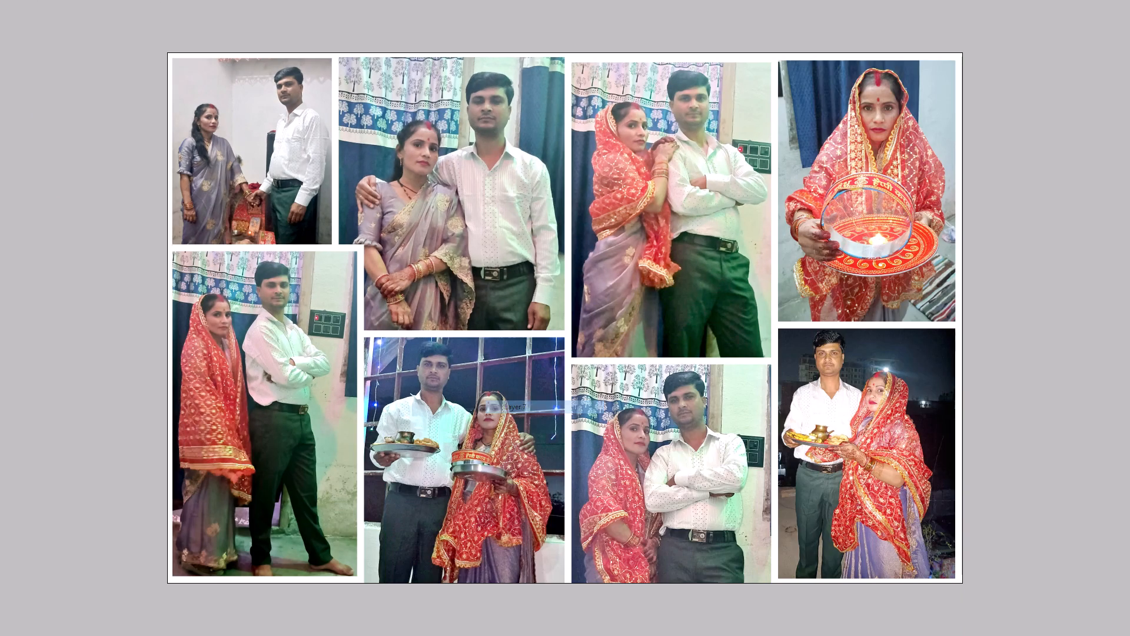
key(alt+i)
key(alt+a)
key(alt+s)
key(Return)
key(ctrl+shift+f)
text(30)
key(Return)
Select the bottom-row photo of the couple by the tree-patterned curtain, apply Levels, and fade the adjustment to 40%.
text(v0)
key(ctrl+0)
key(v)
key(space)
drag(664, 387, 596, 323)
right_click(608, 391)
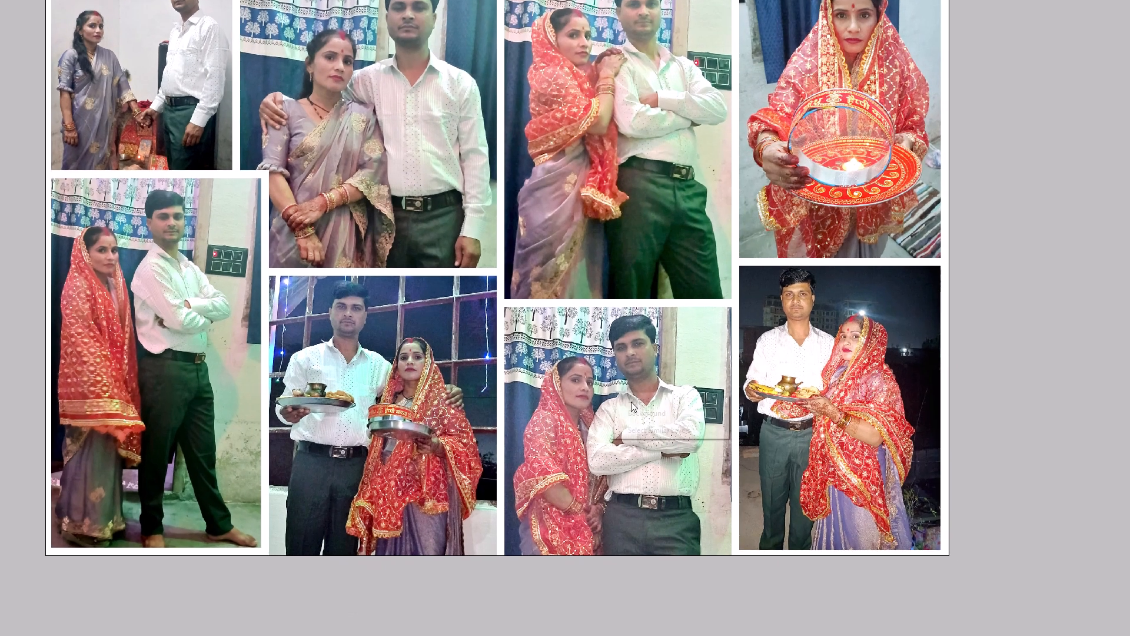
click(631, 402)
key(alt+i)
key(alt+a)
key(alt+l)
key(Return)
key(ctrl+shift+f)
text(40)
key(Return)
Darken the curtain photo with a Levels midtone value of 0.86 and compare it with the previous state.
key(v)
key(ctrl+l)
click(964, 485)
scroll(964, 485, down, 6)
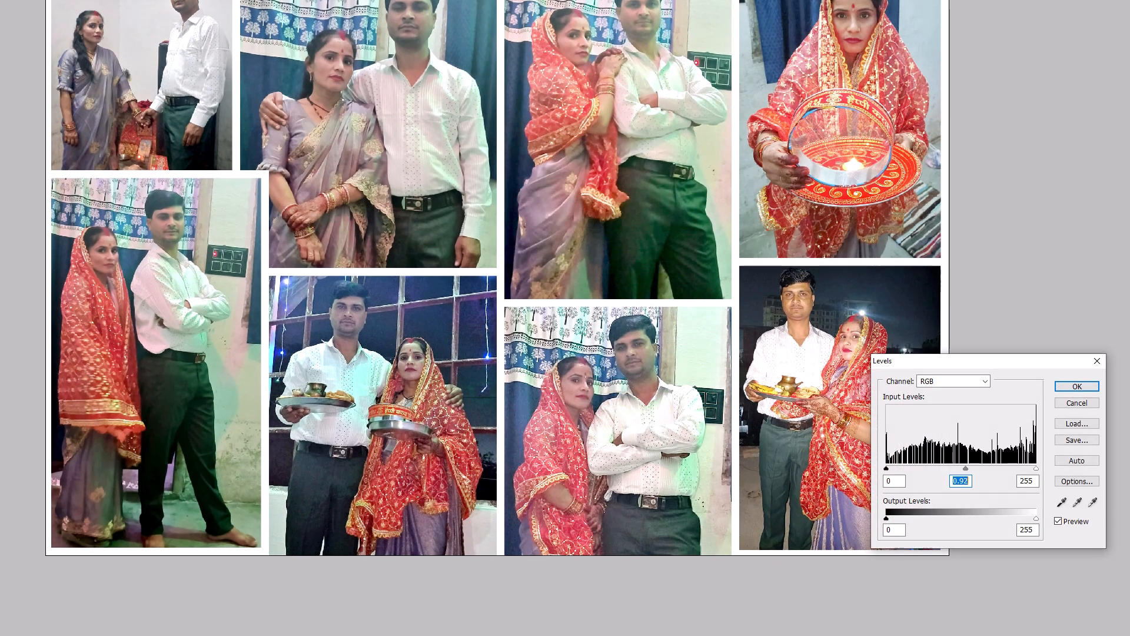
scroll(964, 485, down, 8)
key(Return)
key(ctrl+plus)
key(space)
drag(851, 413, 809, 327)
key(ctrl+alt+z)
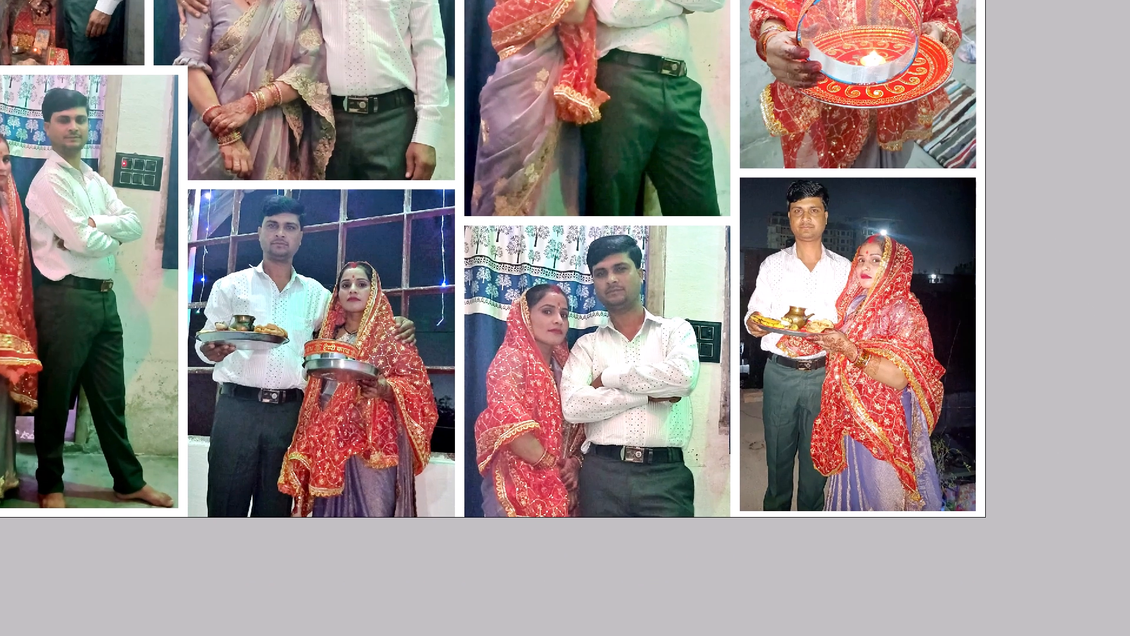
key(ctrl+z)
Apply Selective Color to the bottom-row curtain photo and fade the adjustment to 50%.
key(alt+i)
key(alt+a)
key(alt+s)
key(Return)
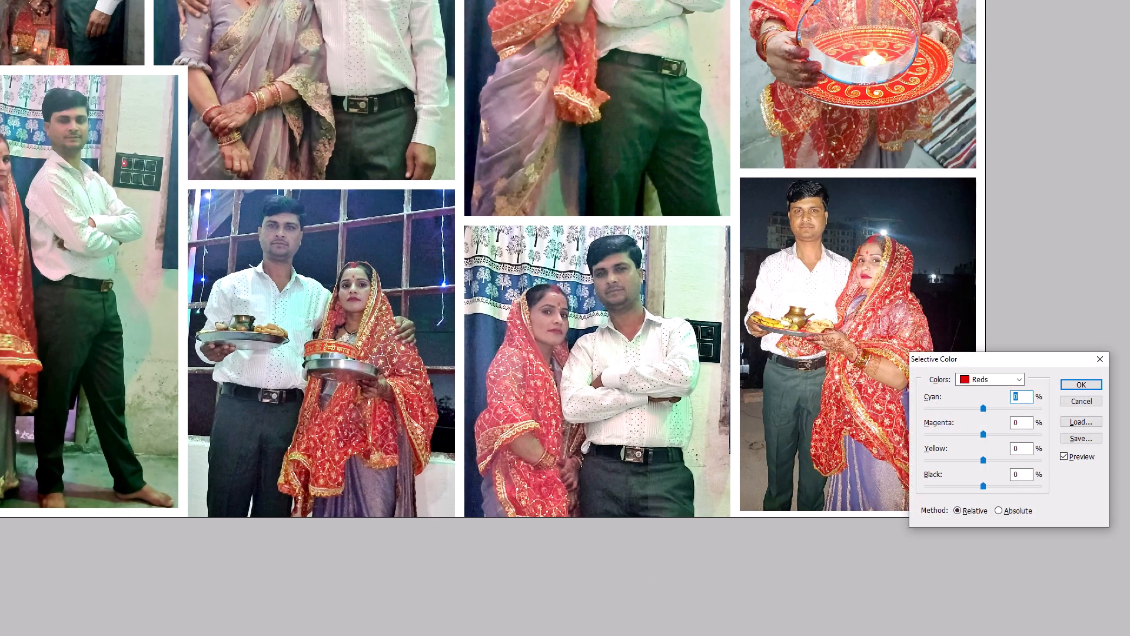
key(ctrl+shift+f)
text(50)
key(Return)
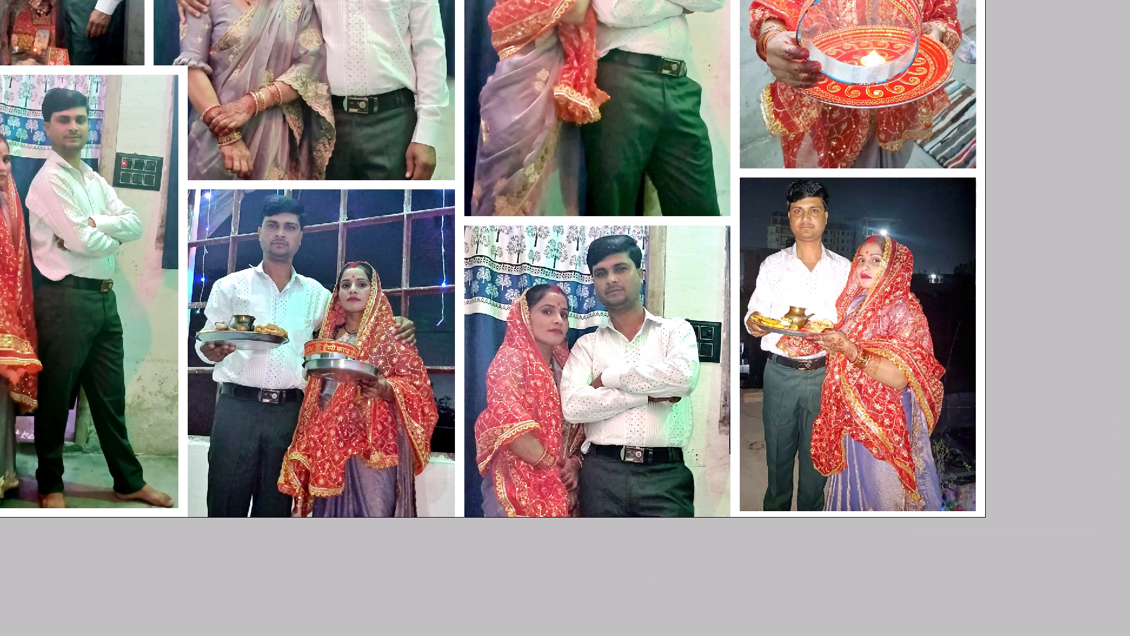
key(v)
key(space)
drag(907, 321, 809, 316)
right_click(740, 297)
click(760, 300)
Select the white divider between the lamp plate photo and the night photo below it and nudge it slightly upward.
key(space)
drag(755, 300, 664, 365)
key(ctrl+plus)
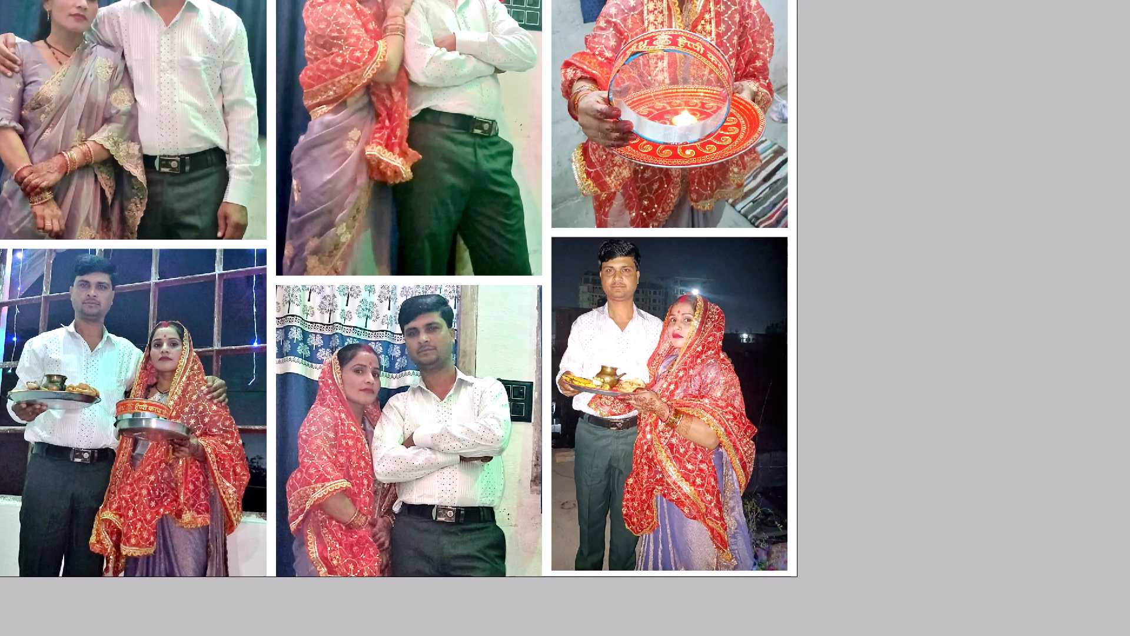
key(space)
ctrl+drag(587, 150, 822, 279)
right_click(782, 271)
click(804, 280)
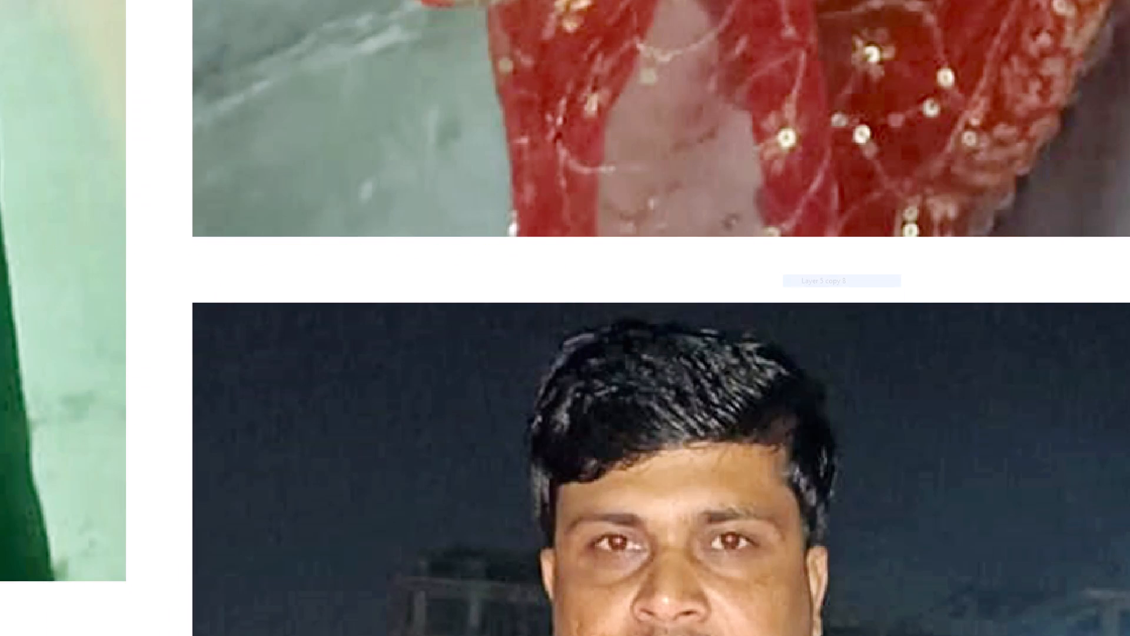
key(ctrl+t)
key(Return)
key(Up)
key(Up)
key(Up)
key(Up)
key(Down)
key(Up)
key(Up)
key(shift+Up)
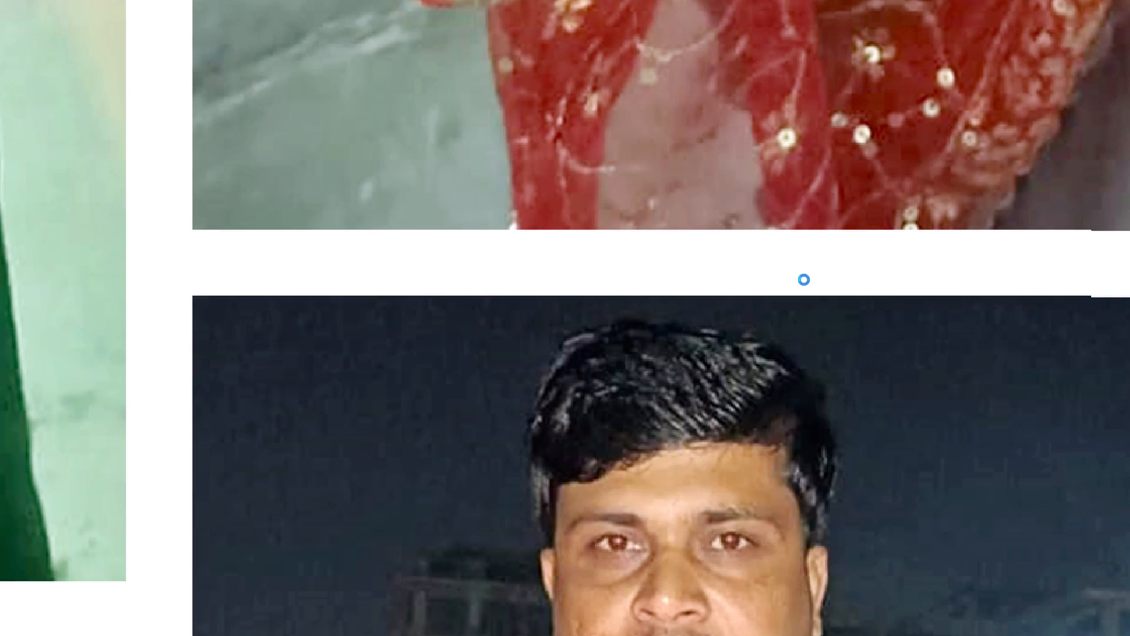
key(shift+Up)
key(shift+Down)
key(Down)
key(Down)
key(Down)
Select the photo of the woman with the sieve and lamp plate, apply Selective Color, and fade it to 50%.
key(ctrl+0)
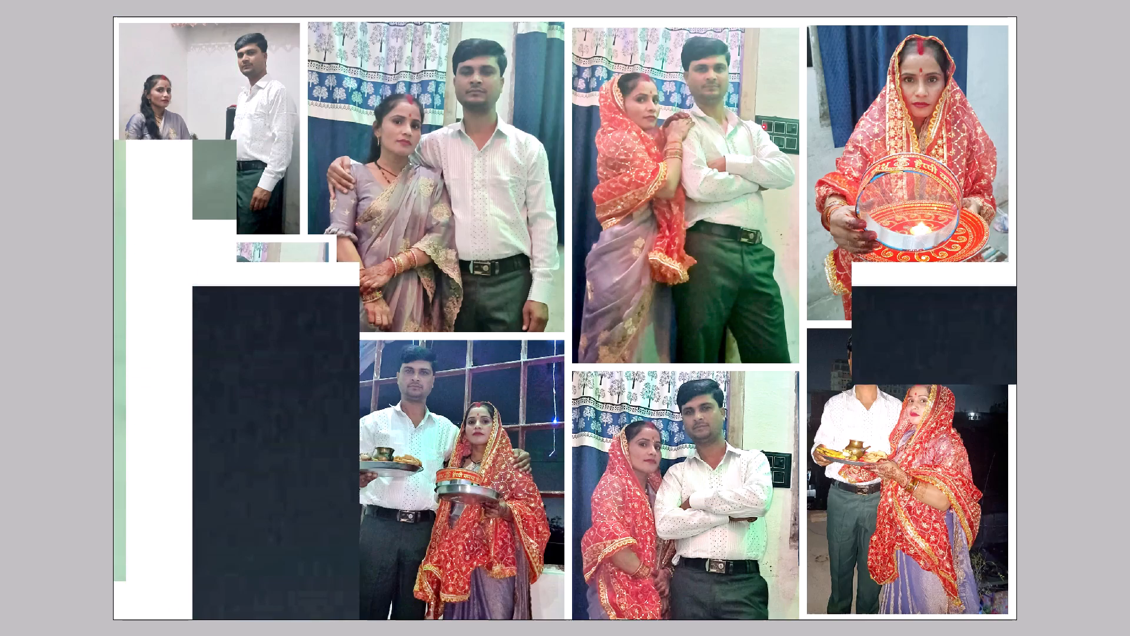
key(v)
key(ctrl+minus)
key(v)
key(space)
drag(857, 244, 800, 309)
right_click(777, 279)
click(810, 284)
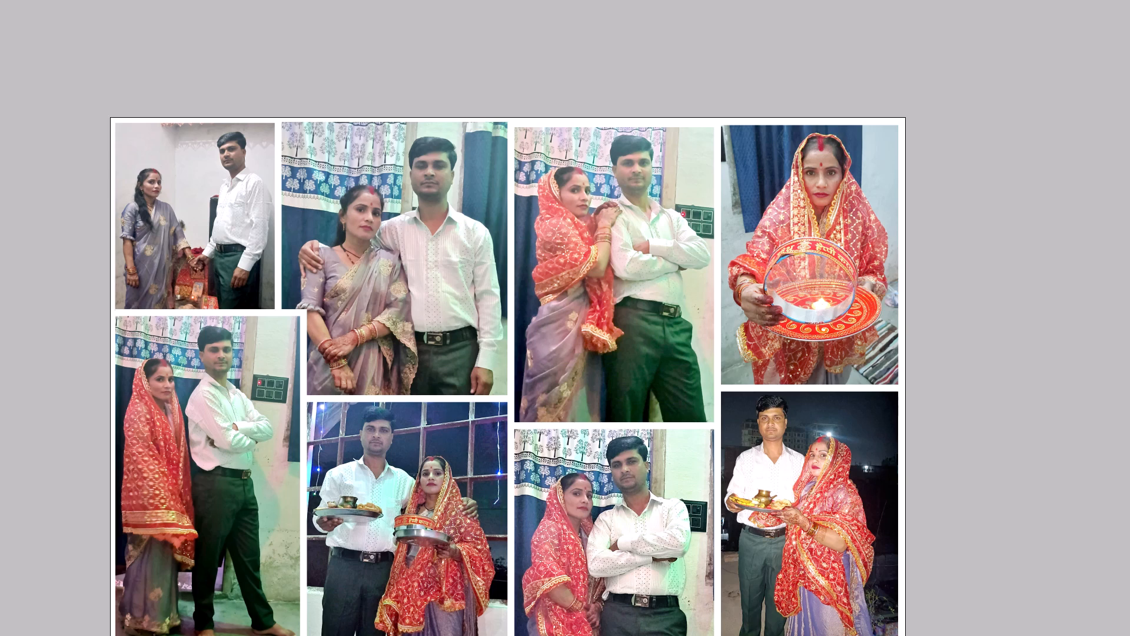
key(alt+i)
key(alt+a)
key(alt+s)
key(Return)
key(ctrl+shift+f)
text(50)
key(Return)
Apply Levels with a midtone value of 0.86 to the lamp plate photo and fade the adjustment to 30%.
key(v)
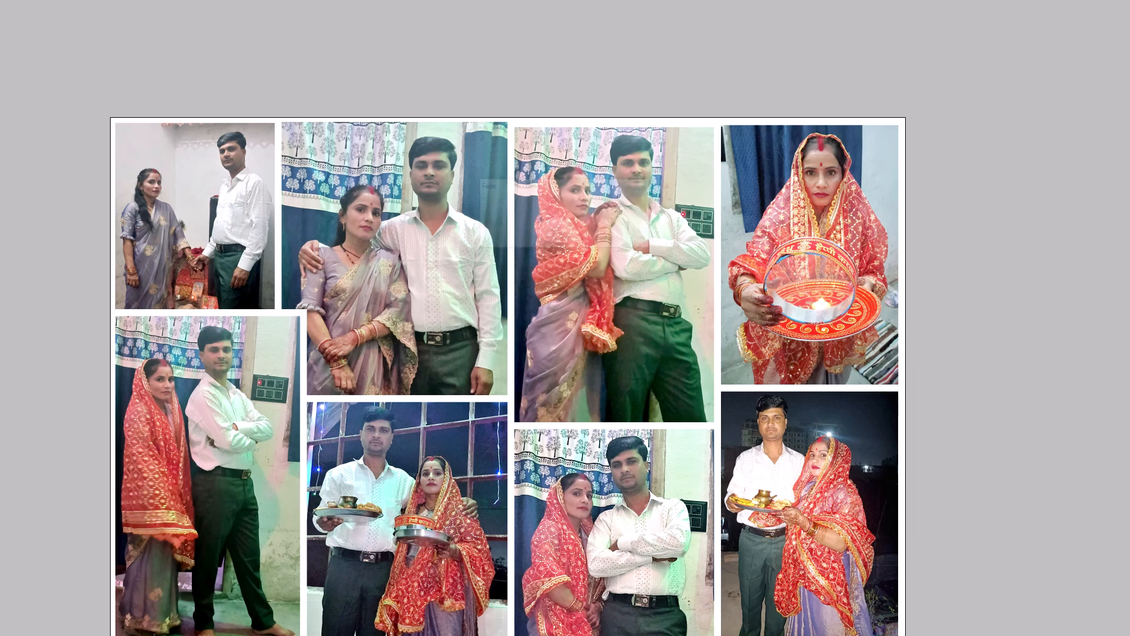
key(space)
drag(812, 284, 751, 395)
key(alt+i)
key(alt+a)
key(alt+l)
key(Return)
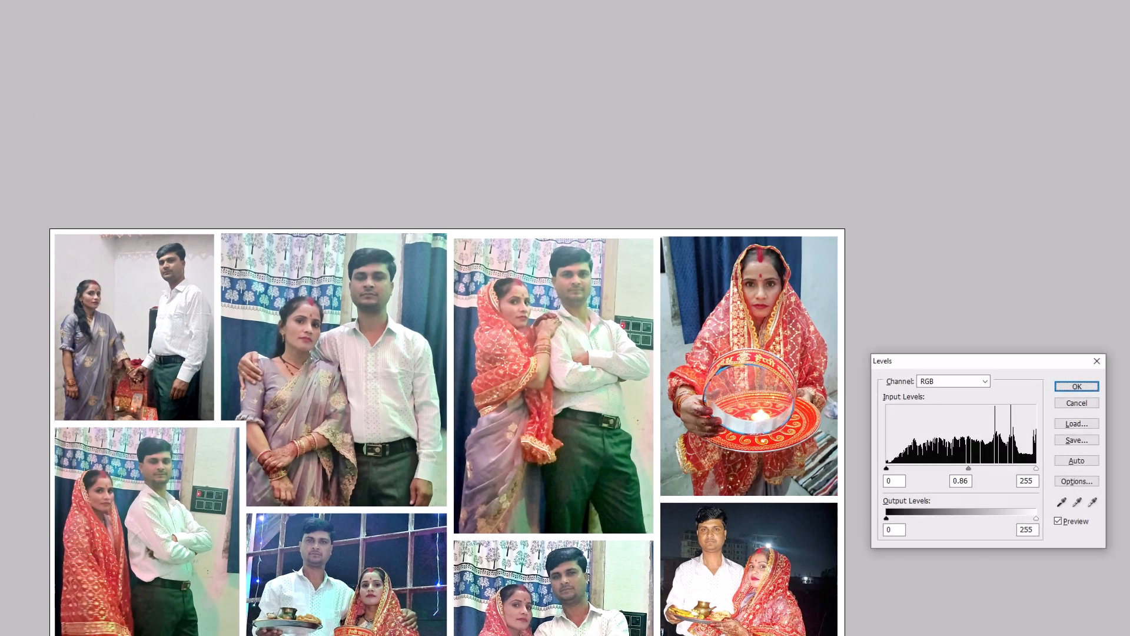
key(ctrl+shift+f)
text(30)
key(Return)
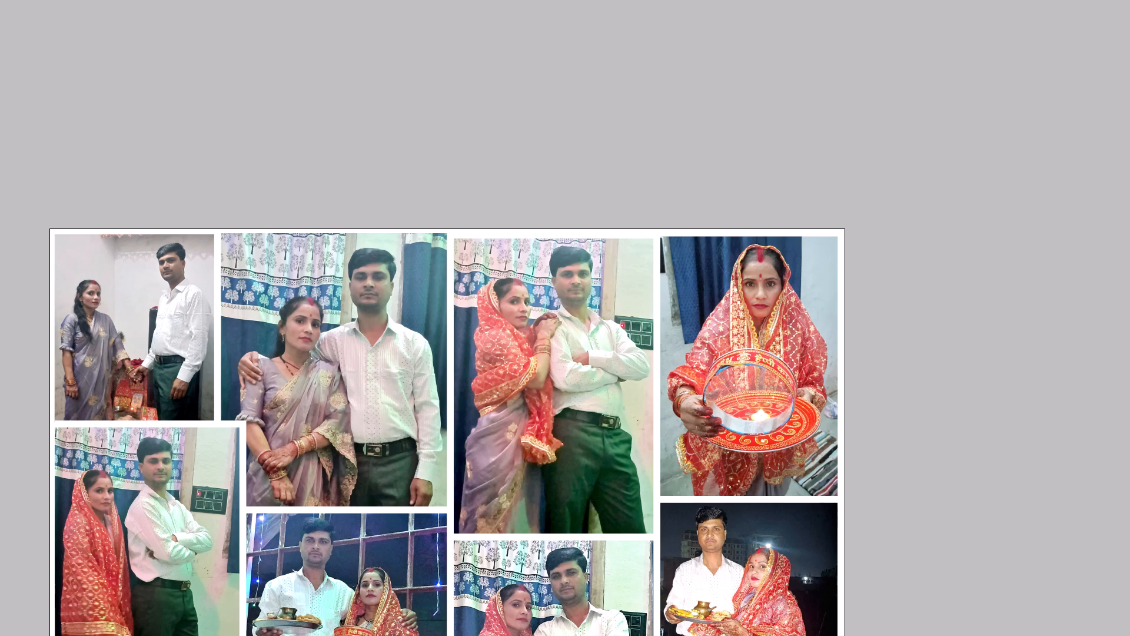
Select the lower-left full-length couple photo, set Levels midtones to 1.11 and highlights to 241, raise the shadow input, and compare before and after.
text(v)
key(space)
drag(733, 391, 842, 267)
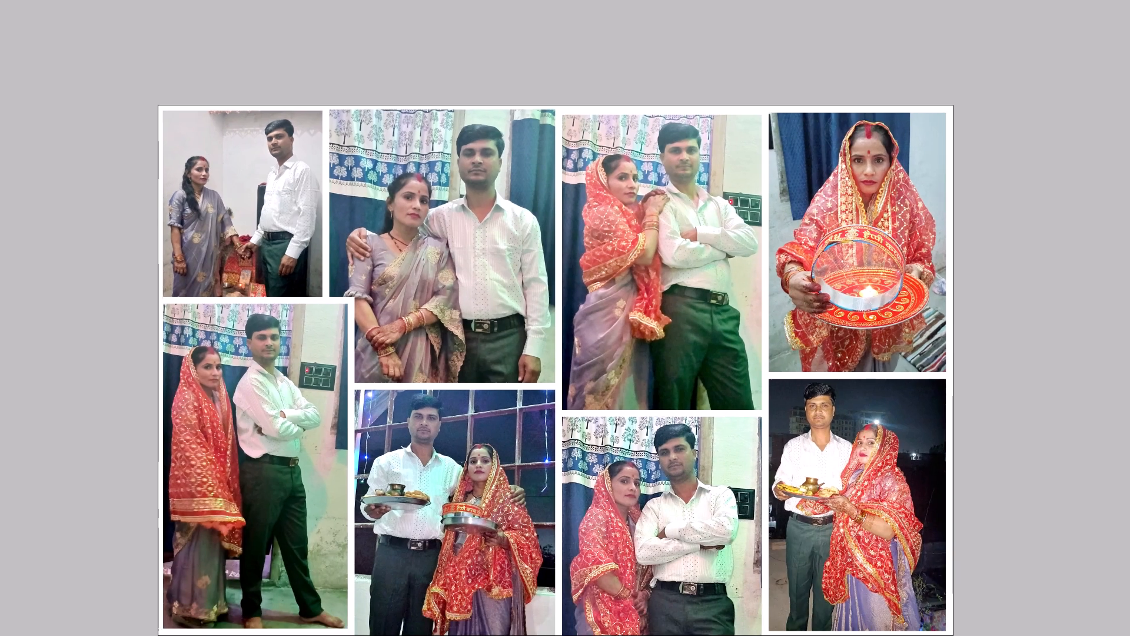
drag(673, 330, 936, 203)
right_click(576, 312)
click(591, 316)
key(space)
drag(557, 304, 569, 326)
key(ctrl+plus)
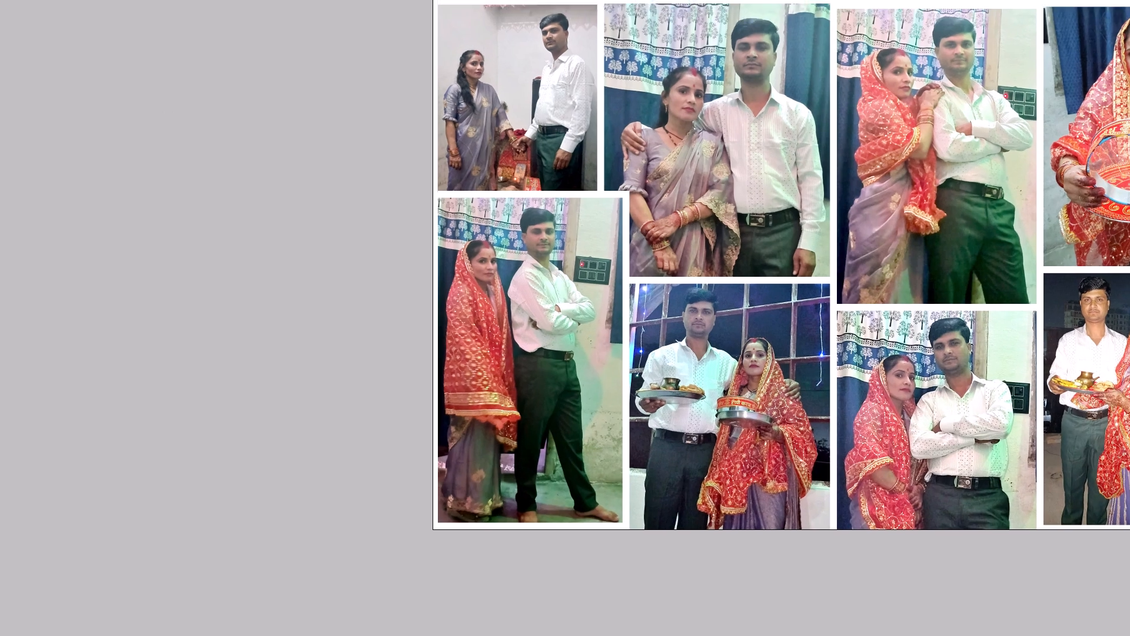
key(ctrl+l)
click(960, 484)
scroll(960, 484, up, 6)
key(Tab)
scroll(960, 481, down, 8)
key(shift+Tab)
scroll(960, 481, up, 6)
scroll(960, 481, down, 5)
scroll(960, 481, up, 6)
key(Tab)
scroll(960, 481, down, 6)
key(shift+Tab)
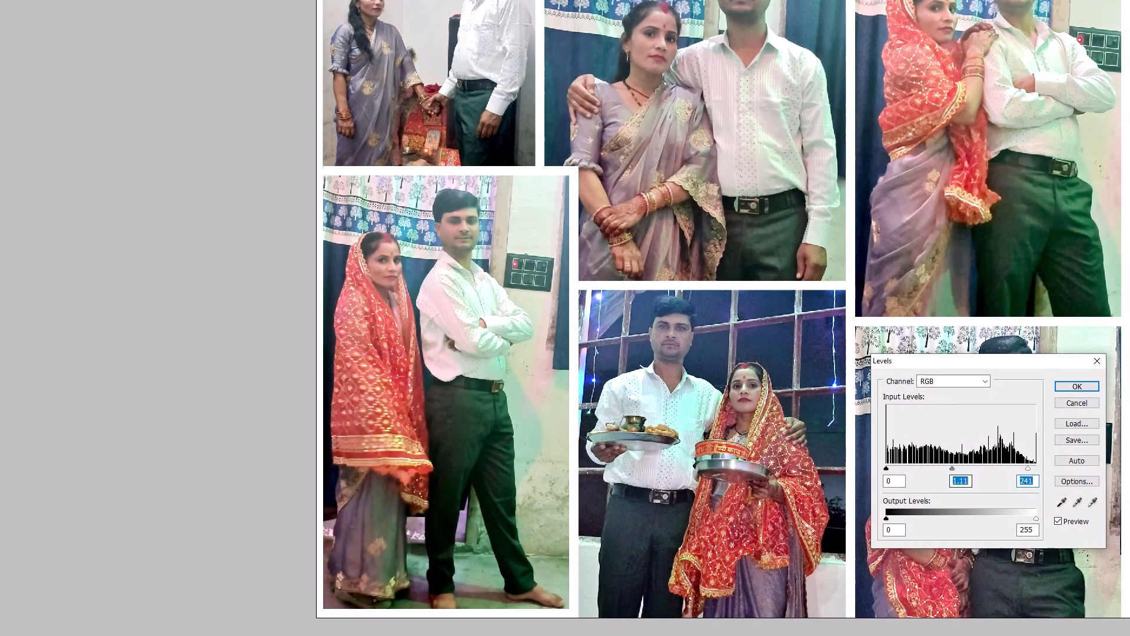
key(shift+Tab)
scroll(960, 481, up, 20)
key(Return)
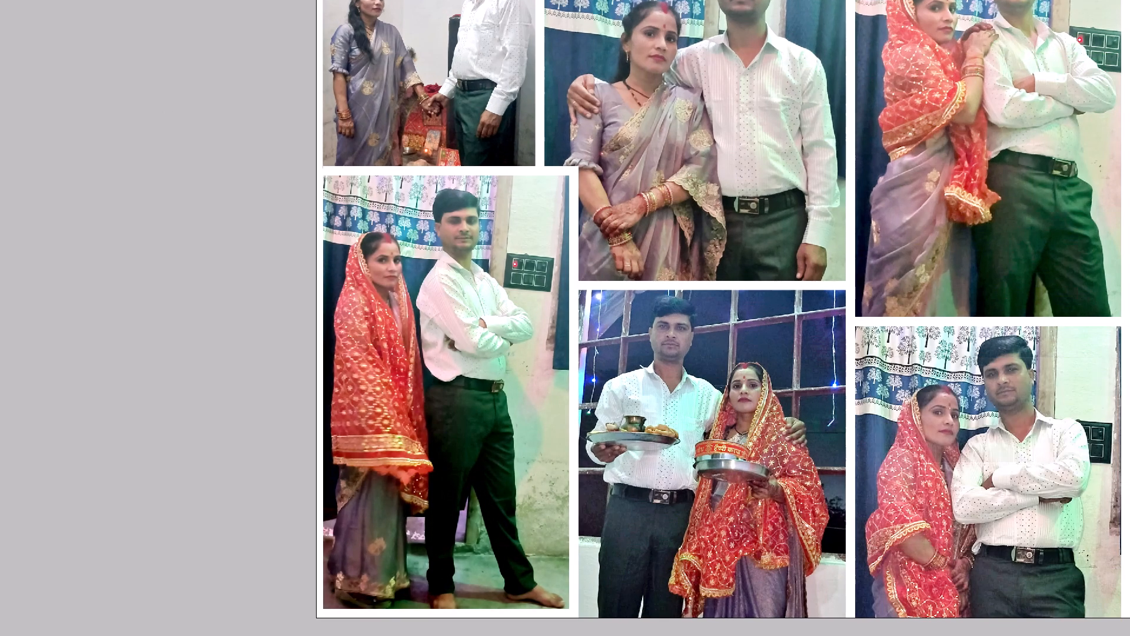
key(ctrl+alt+z)
key(ctrl+z)
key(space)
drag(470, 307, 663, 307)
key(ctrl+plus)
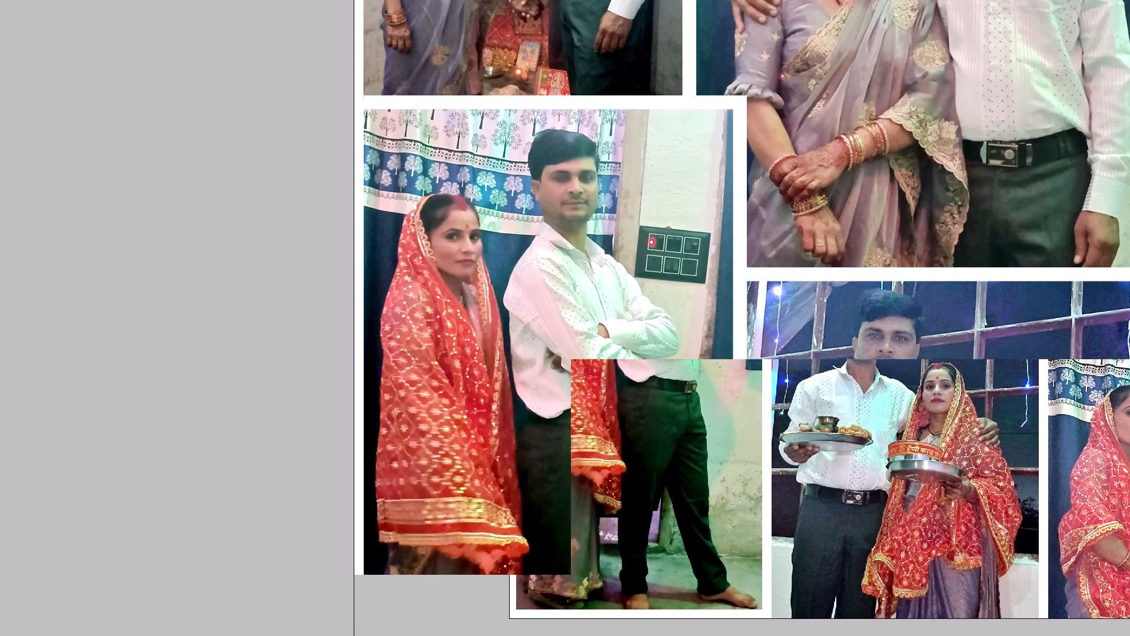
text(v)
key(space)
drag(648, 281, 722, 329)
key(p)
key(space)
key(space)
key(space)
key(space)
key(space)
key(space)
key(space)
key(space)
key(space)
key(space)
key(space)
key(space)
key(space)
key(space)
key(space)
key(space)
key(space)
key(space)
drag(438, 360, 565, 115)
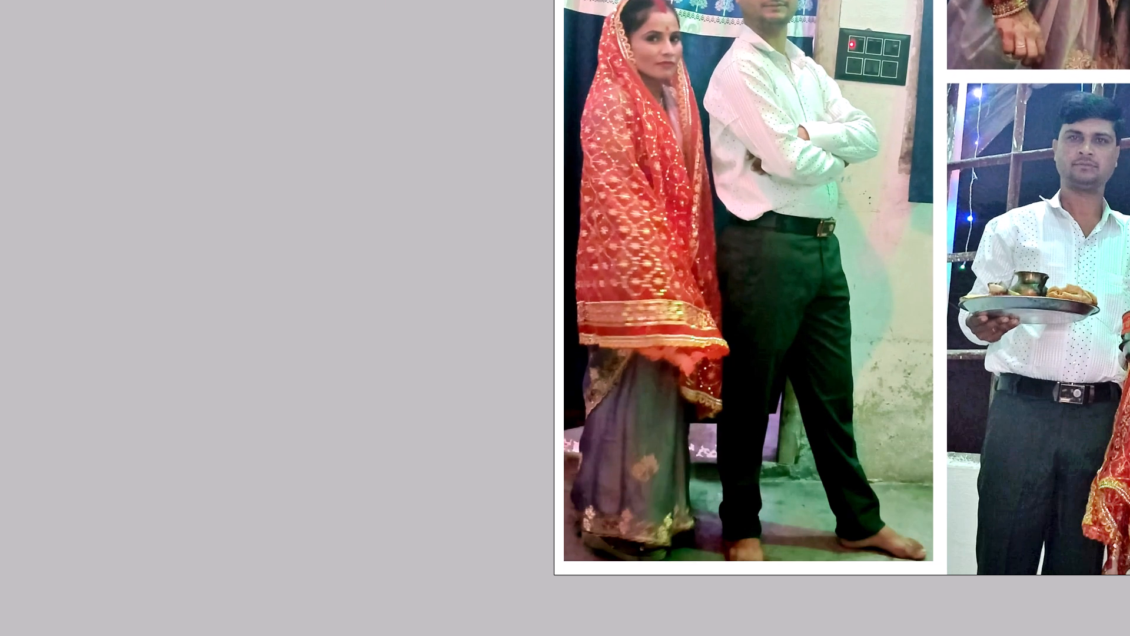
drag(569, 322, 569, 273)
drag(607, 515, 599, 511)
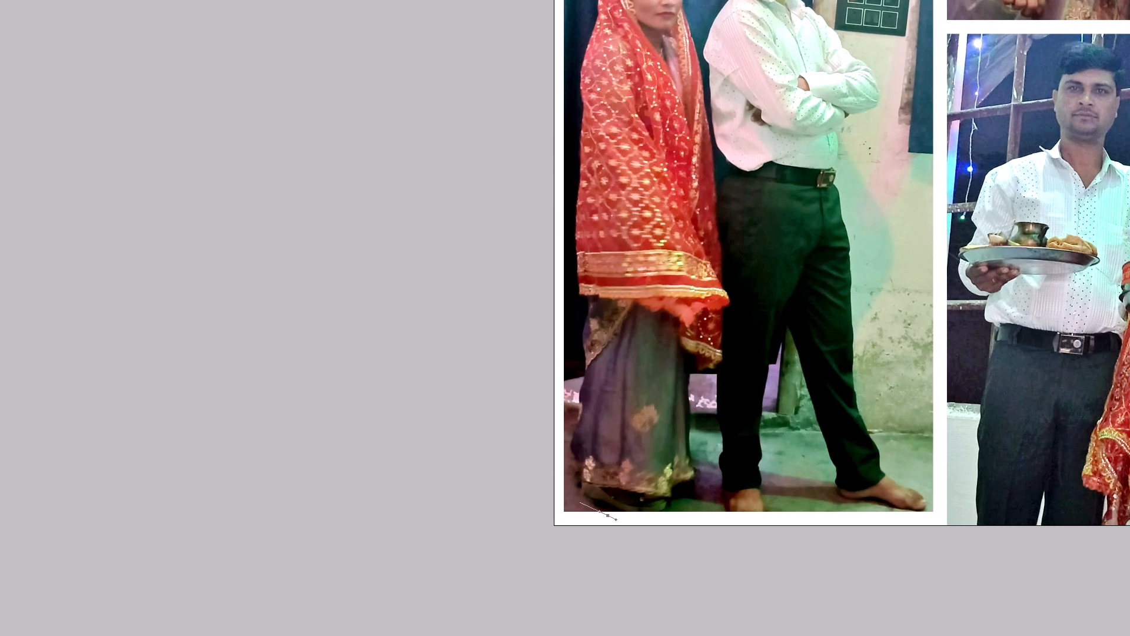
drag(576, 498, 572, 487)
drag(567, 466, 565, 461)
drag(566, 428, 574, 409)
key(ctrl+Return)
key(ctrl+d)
Select the lower-left full-length couple photo's layer and duplicate it.
key(v)
key(space)
drag(709, 293, 605, 376)
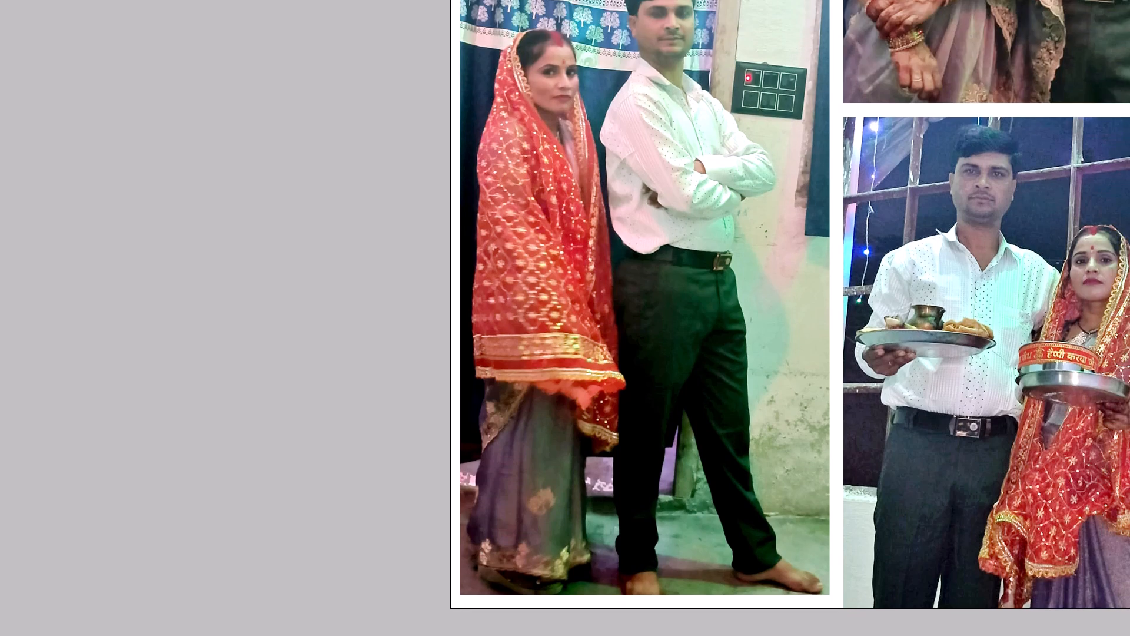
right_click(607, 361)
click(629, 365)
key(ctrl+j)
Select Layer 5 beneath the duplicated couple photo and turn it solid black with an image adjustment.
right_click(629, 365)
click(652, 388)
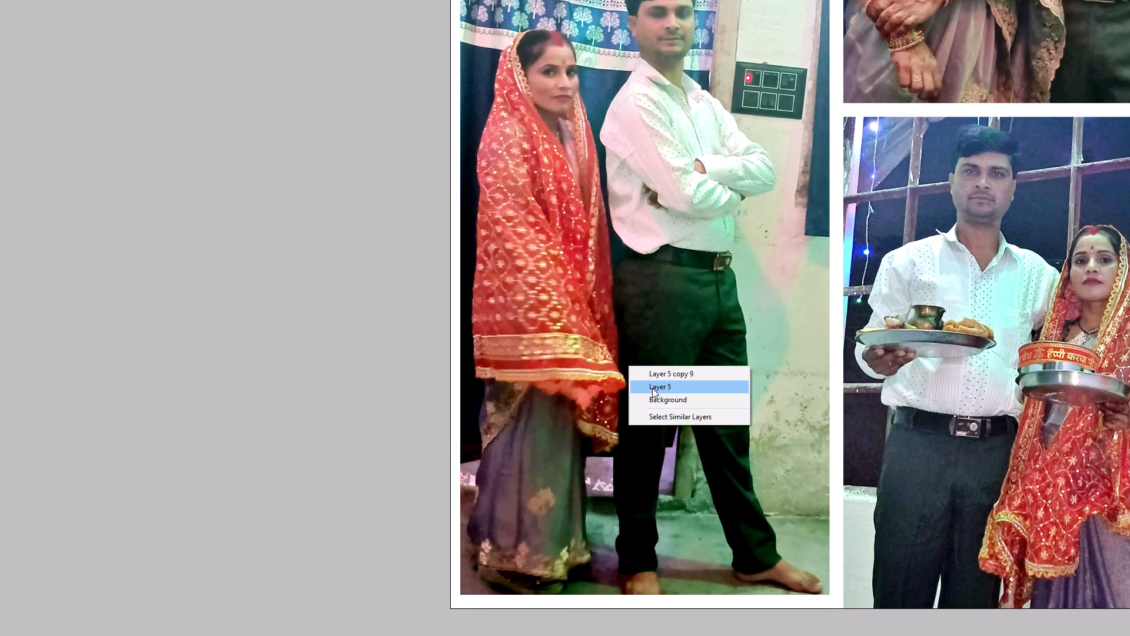
key(ctrl+minus)
key(alt+i)
key(alt+a)
key(alt+h)
key(Return)
Select the duplicated couple photo layer and clip it to the black Layer 5 beneath it.
key(v)
right_click(652, 388)
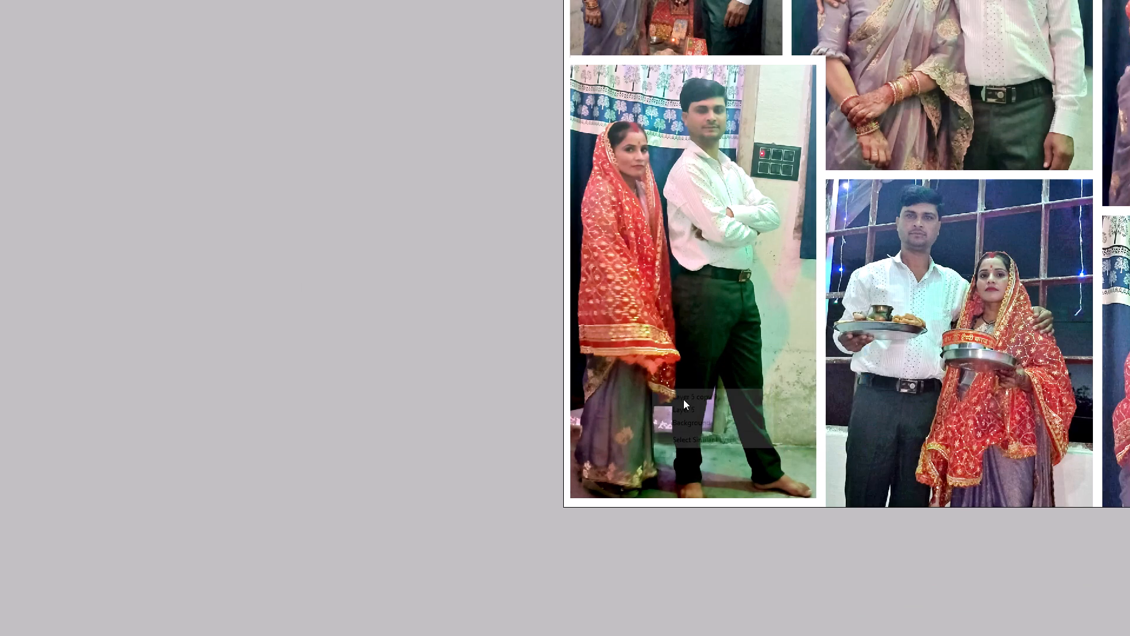
click(683, 399)
key(ctrl+g)
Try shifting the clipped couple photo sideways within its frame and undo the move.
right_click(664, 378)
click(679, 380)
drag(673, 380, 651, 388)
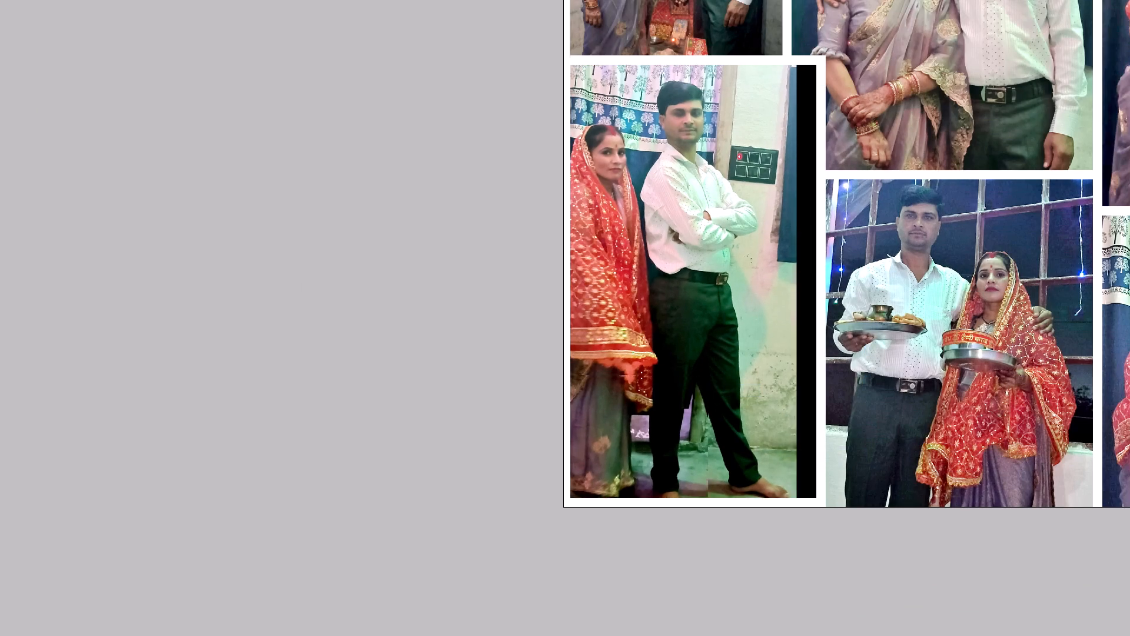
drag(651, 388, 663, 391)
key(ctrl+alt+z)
Select the clipped couple photo and start a Pen path below the woman's saree, tracing up beside its outer hem.
right_click(657, 357)
click(667, 360)
key(ctrl+plus)
key(space)
drag(601, 377, 623, 342)
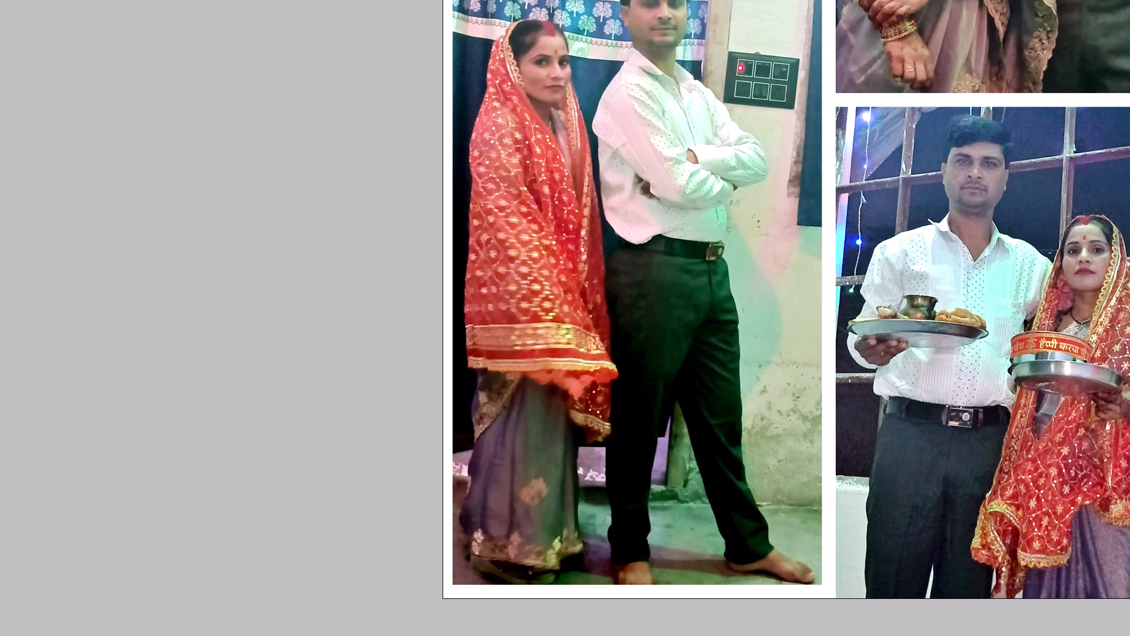
key(p)
key(space)
drag(510, 473, 726, 294)
key(ctrl+plus)
drag(649, 475, 643, 474)
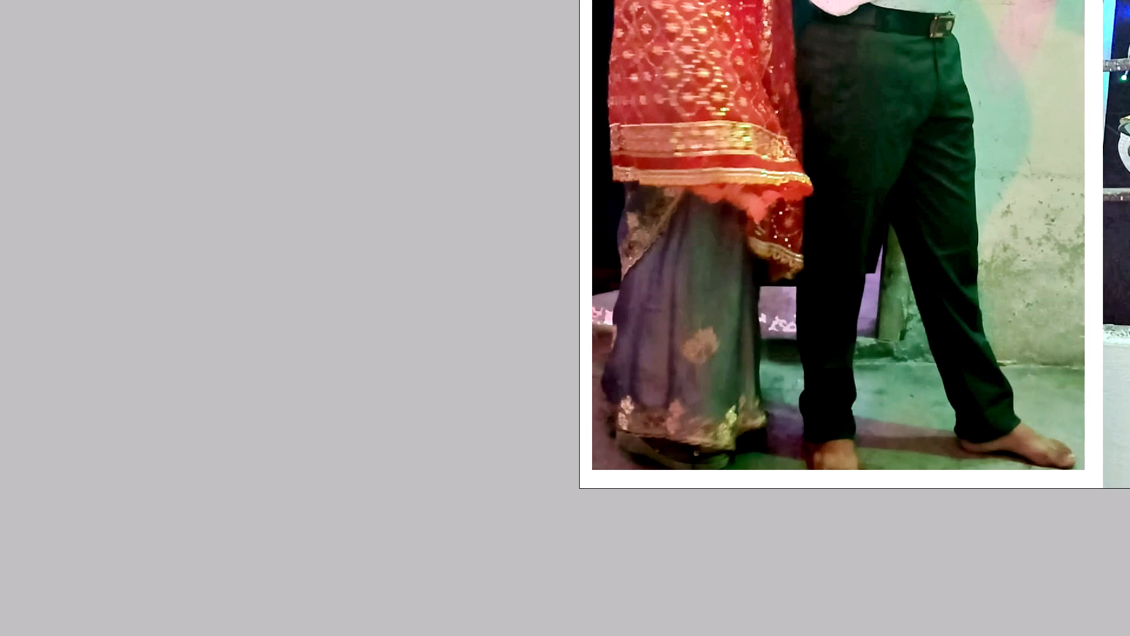
drag(643, 474, 636, 469)
drag(612, 446, 606, 435)
click(603, 421)
drag(594, 364, 600, 340)
drag(604, 309, 604, 283)
Continue the Pen path upward along the outer edge of the woman's saree to the lower part of her red dupatta.
key(space)
drag(605, 263, 594, 362)
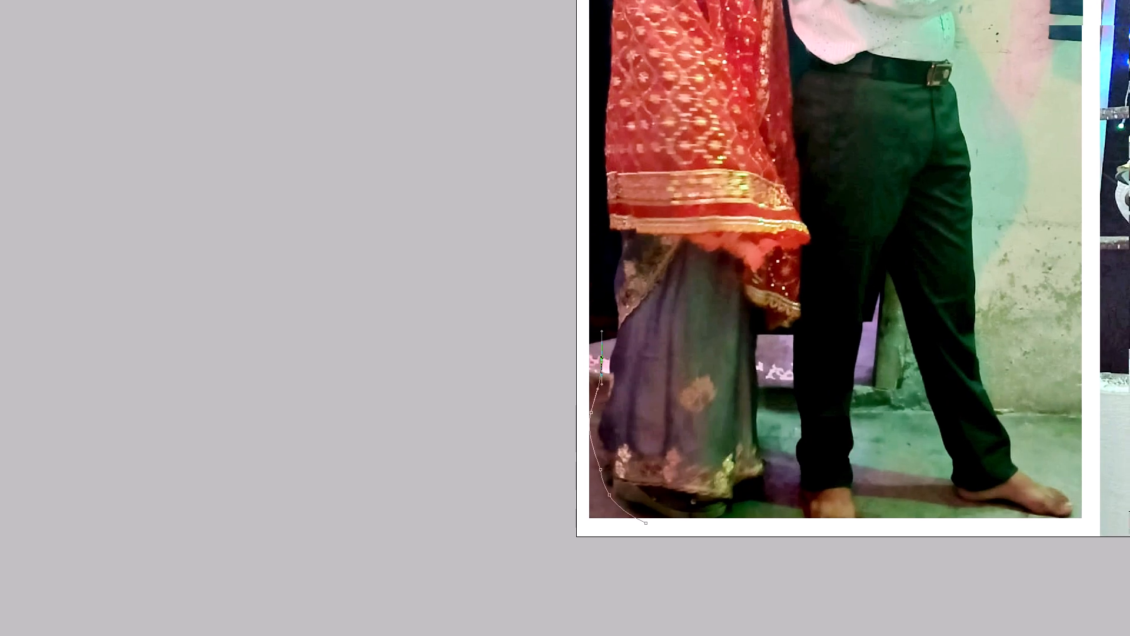
drag(594, 362, 591, 383)
drag(592, 346, 592, 326)
key(space)
drag(592, 306, 589, 442)
drag(574, 357, 577, 316)
key(space)
drag(587, 254, 586, 415)
key(ctrl+alt+z)
Trace the Pen path up the outer edge of the red dupatta to the woman's shoulder, redoing misplaced anchor points.
key(space)
drag(589, 512, 584, 462)
drag(581, 420, 592, 342)
key(ctrl+alt+z)
drag(572, 408, 582, 342)
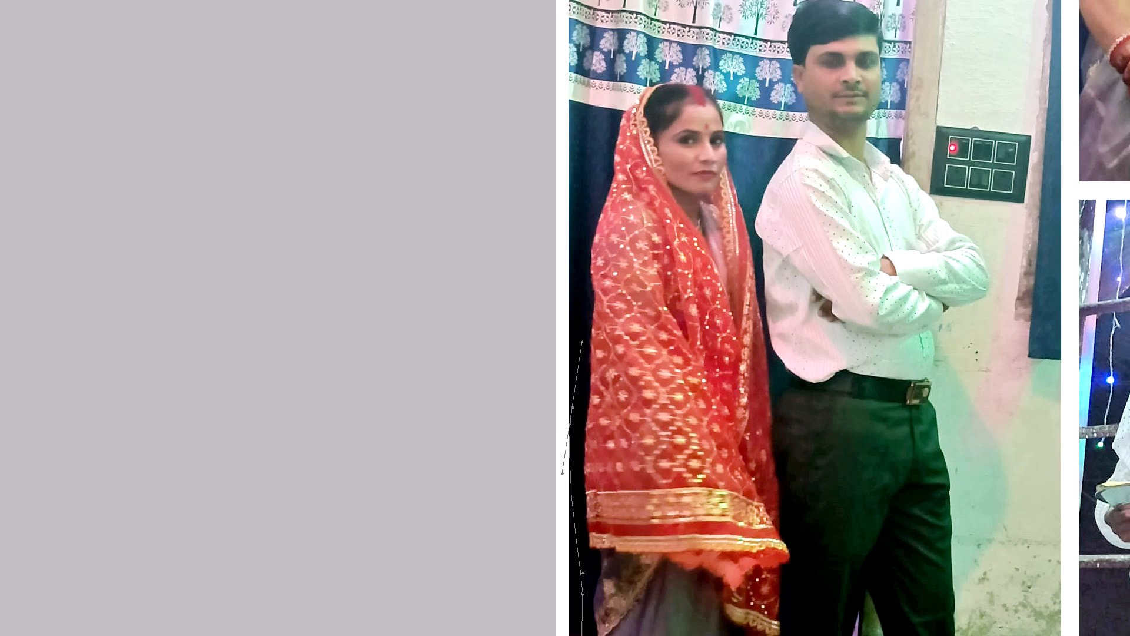
key(ctrl+alt+z)
drag(576, 412, 587, 324)
key(space)
drag(587, 324, 582, 472)
drag(578, 390, 578, 364)
drag(594, 319, 597, 308)
Curve the Pen path over the top of the woman's head and down beside her face.
key(space)
drag(603, 281, 593, 385)
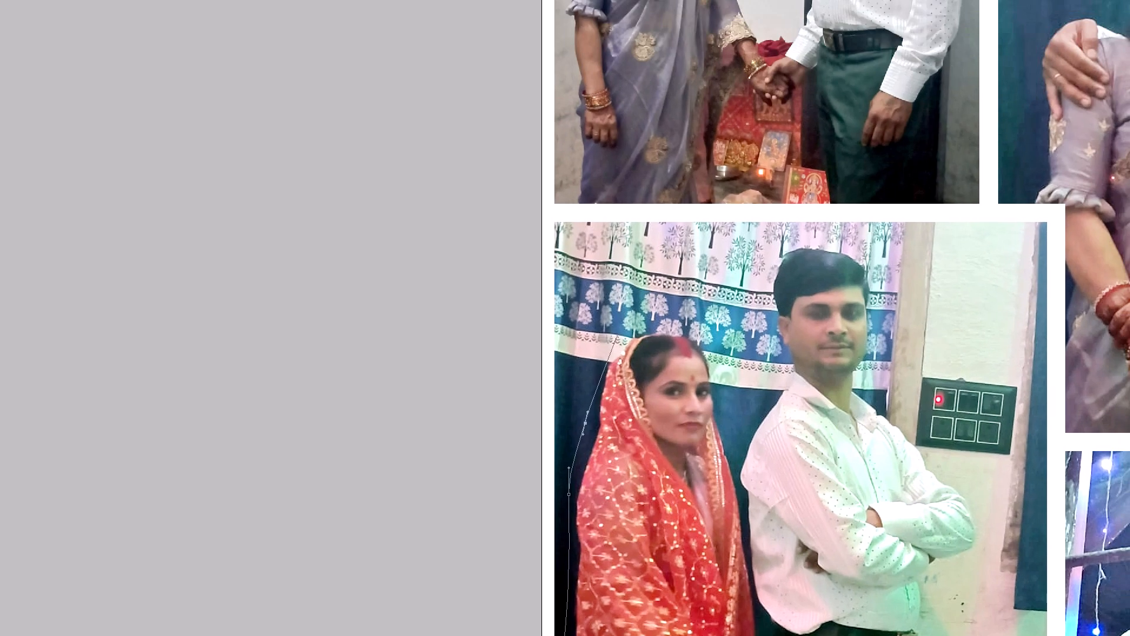
drag(628, 332, 657, 312)
key(ctrl+plus)
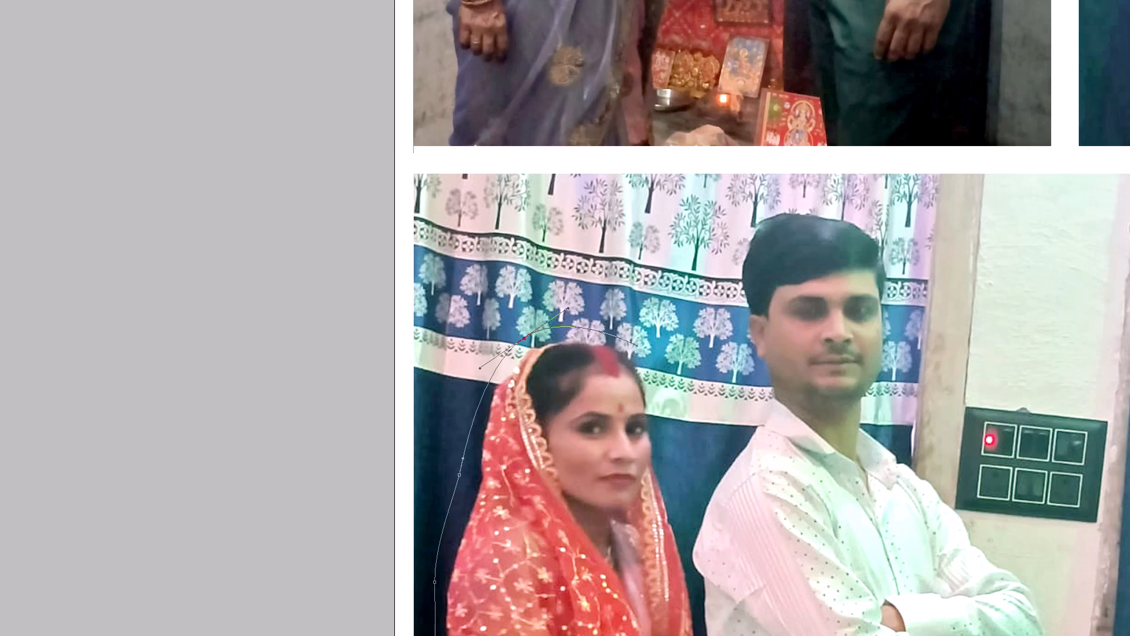
drag(643, 357, 670, 382)
key(ctrl+alt+z)
drag(647, 356, 674, 386)
key(ctrl+alt+z)
drag(634, 345, 643, 353)
drag(643, 353, 653, 357)
drag(662, 439, 668, 499)
Extend the Pen path into the gap between the couple and up along the man's shoulder and neck to his ear.
key(space)
drag(669, 498, 660, 383)
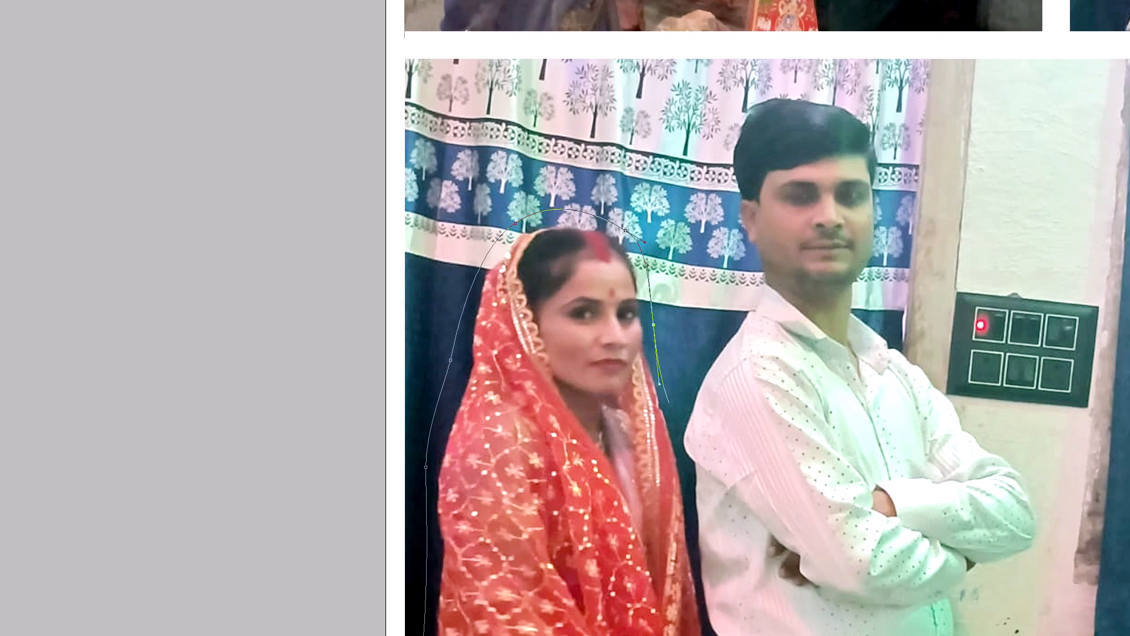
click(676, 428)
drag(710, 338, 735, 312)
key(space)
drag(737, 302, 687, 428)
key(ctrl+alt+z)
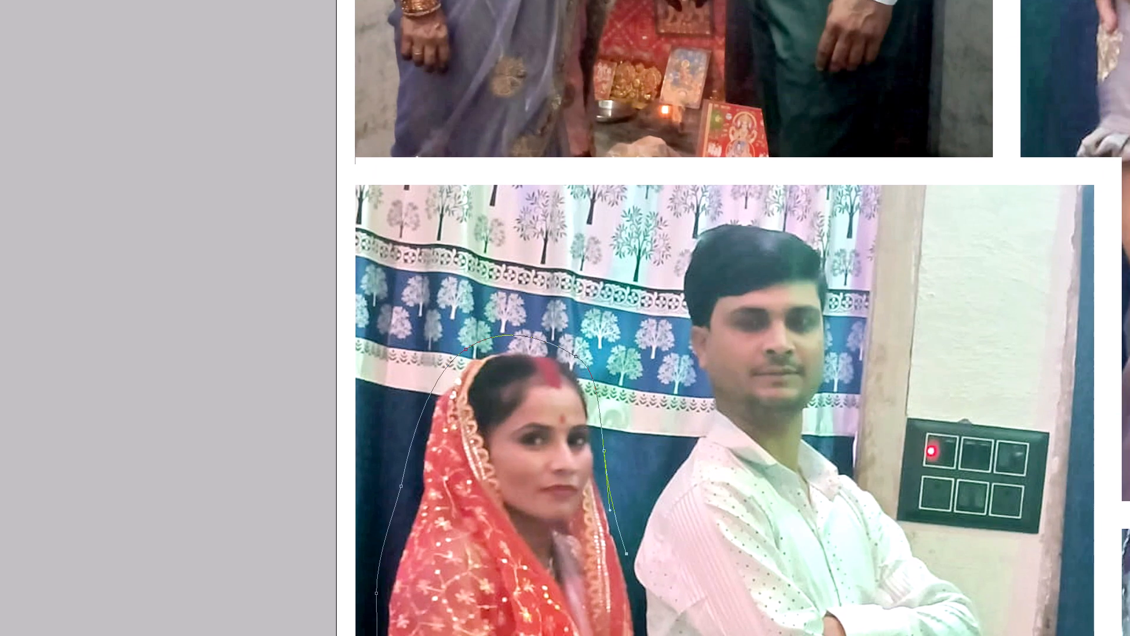
drag(670, 456, 695, 416)
drag(700, 408, 700, 398)
key(space)
drag(700, 390, 689, 459)
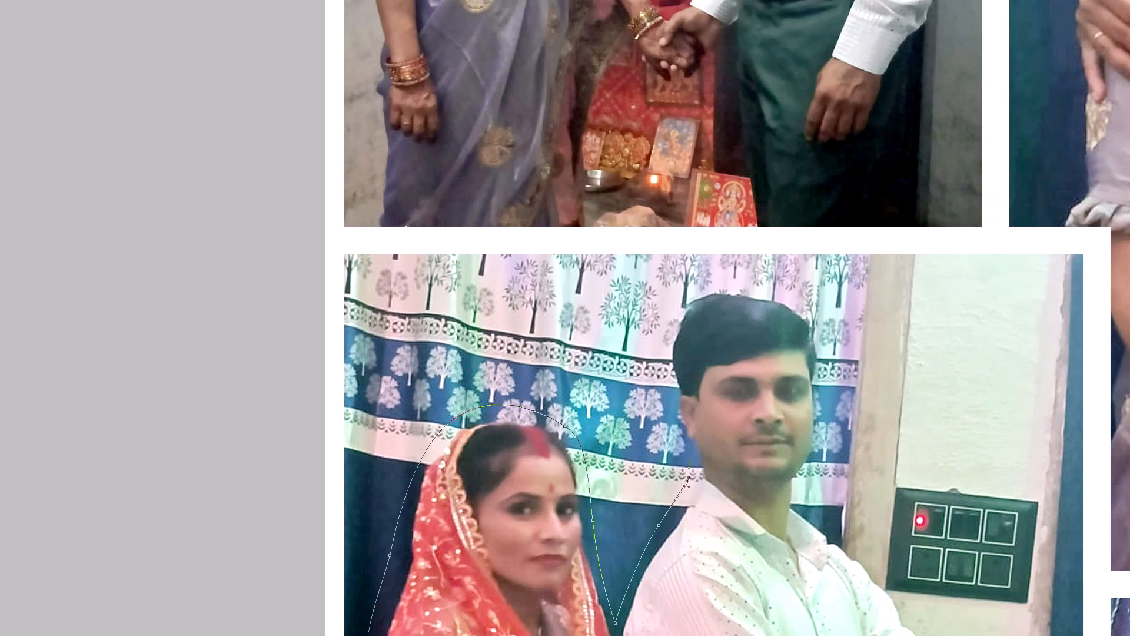
drag(689, 457, 684, 445)
drag(665, 401, 660, 373)
Curve the Pen path over the man's hair and down the far side of his face, redoing misplaced anchor points.
key(space)
drag(657, 363, 656, 430)
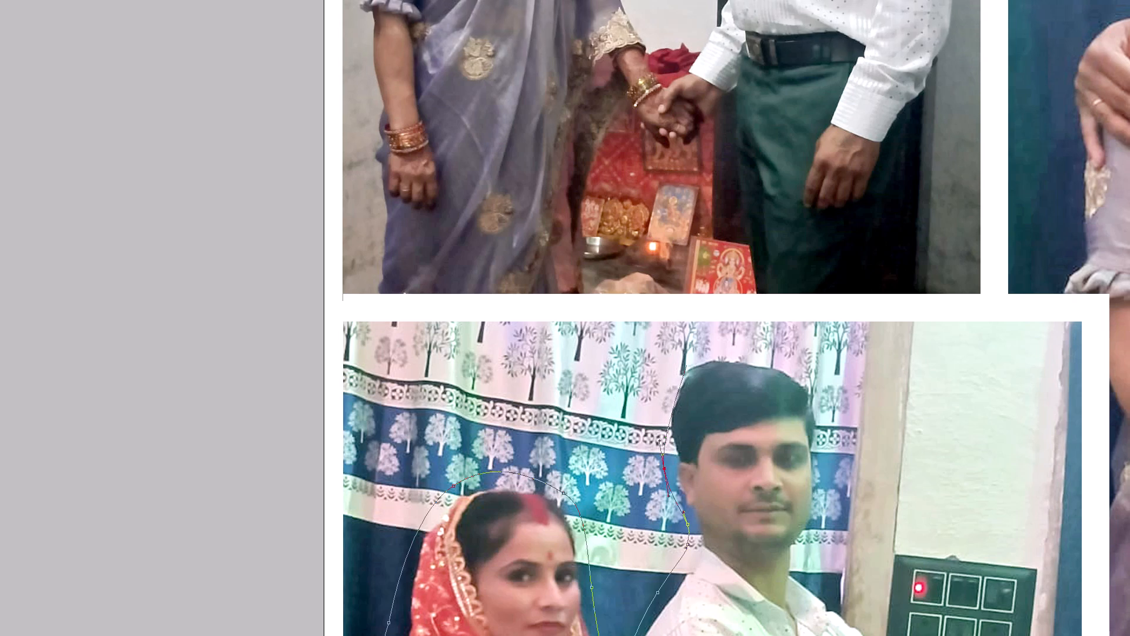
drag(693, 355, 738, 327)
drag(822, 370, 827, 382)
key(ctrl+alt+z)
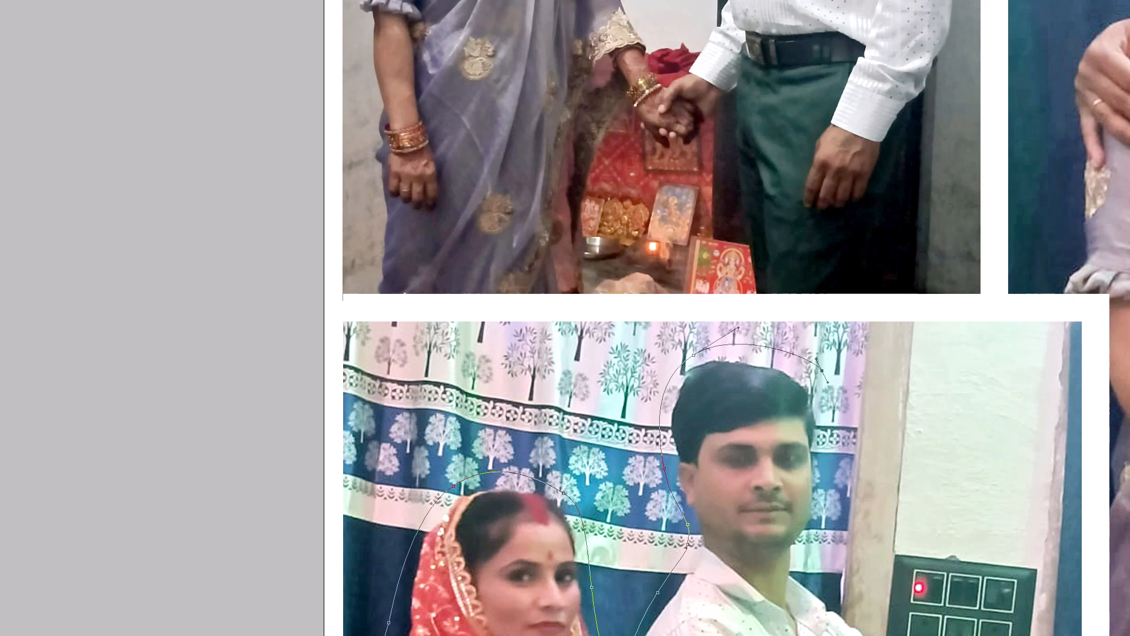
drag(814, 388, 835, 412)
key(space)
key(ctrl+alt+z)
drag(814, 383, 828, 406)
drag(828, 406, 832, 405)
key(ctrl+alt+z)
drag(817, 383, 836, 409)
key(space)
drag(837, 439, 827, 342)
drag(819, 405, 812, 435)
Bring the Pen path down the far side of the man's jaw and neck to his shirt collar.
key(space)
drag(811, 438, 816, 357)
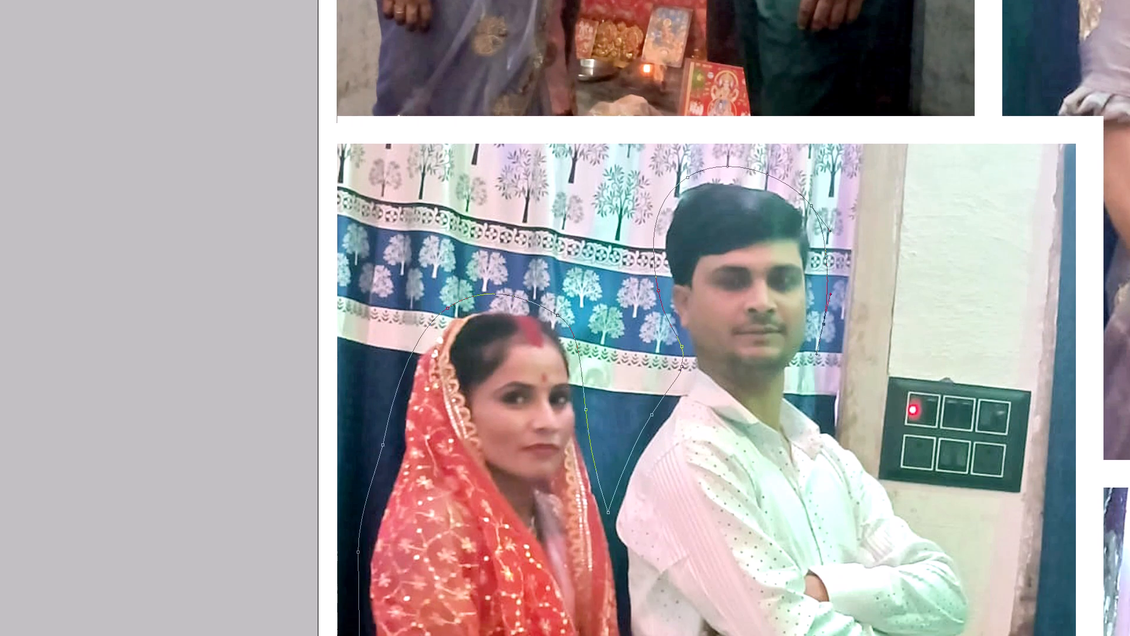
drag(810, 372, 803, 383)
click(802, 386)
key(space)
drag(802, 397, 776, 367)
key(ctrl+alt+z)
key(ctrl+alt+z)
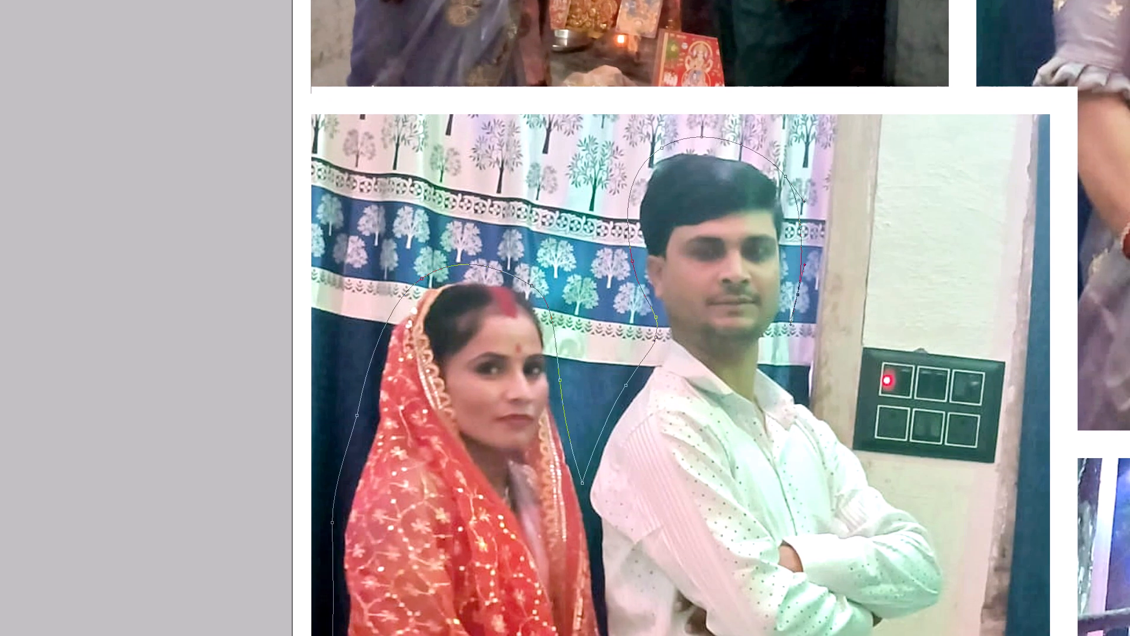
drag(781, 332, 772, 343)
drag(770, 349, 769, 357)
click(769, 363)
Trace the Pen path from the man's collar across his far shoulder to the upper arm, redoing misplaced anchor points.
key(space)
drag(773, 379, 726, 349)
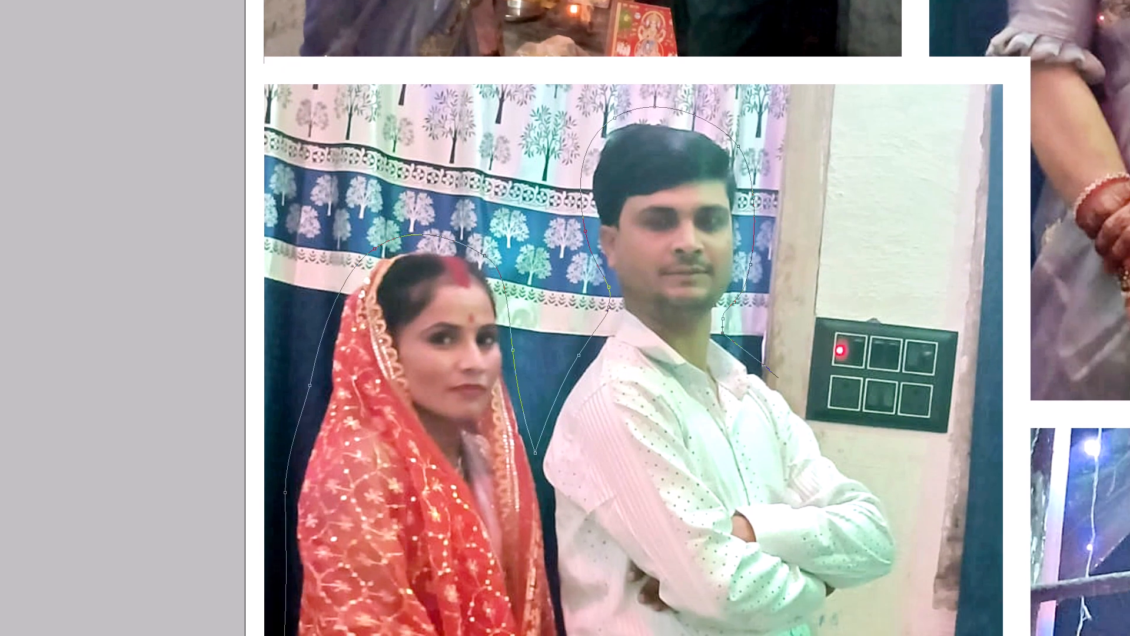
drag(812, 416, 833, 453)
key(space)
drag(852, 473, 798, 387)
key(ctrl+alt+z)
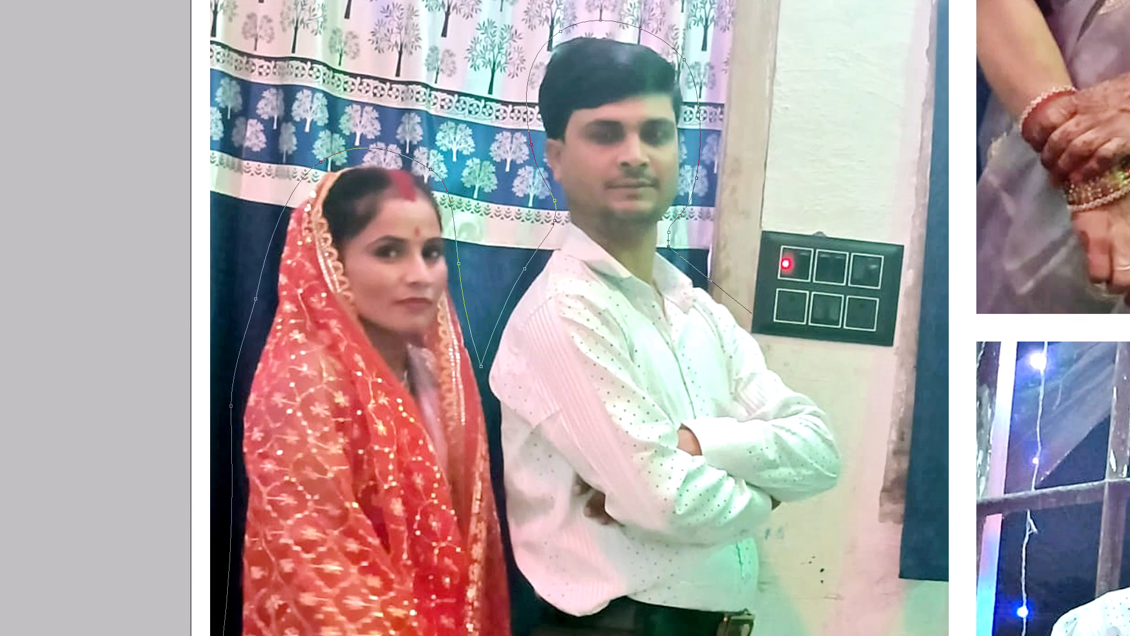
drag(753, 315, 768, 339)
key(ctrl+alt+z)
drag(759, 324, 783, 357)
Trace the Pen path down the man's far upper arm, around his elbow and back beneath his folded forearm.
drag(792, 372, 797, 379)
drag(845, 428, 859, 465)
drag(859, 465, 859, 468)
key(space)
drag(856, 438, 836, 322)
drag(821, 383, 806, 392)
drag(787, 394, 770, 398)
click(763, 398)
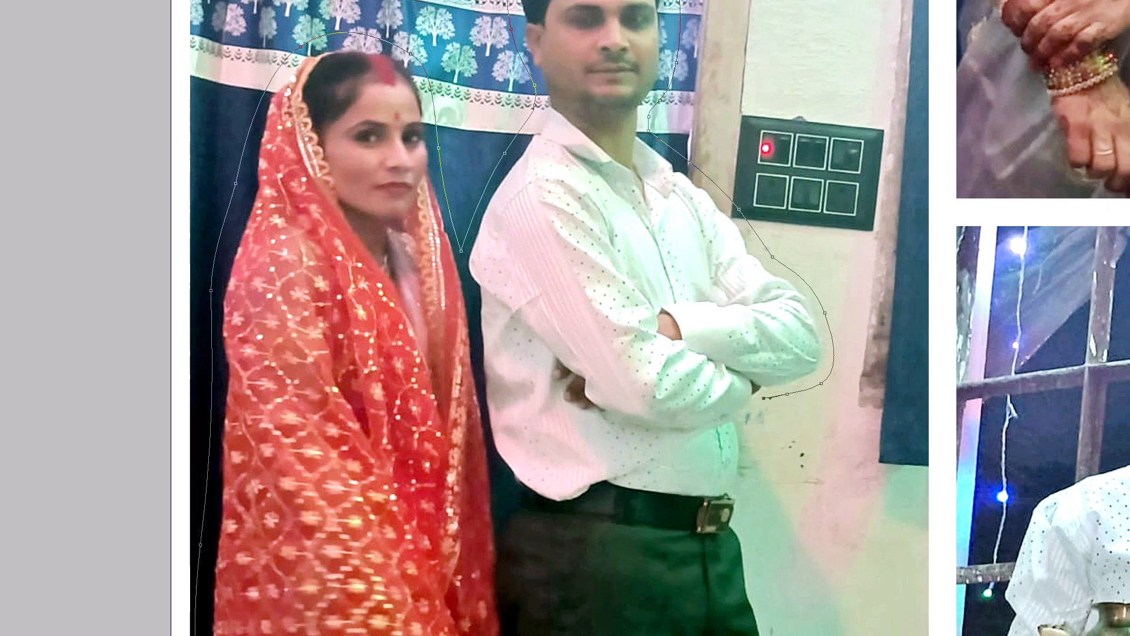
Bring the Pen path down the side of the man's shirt, past his belt and along the outside of his thigh.
key(space)
drag(757, 409, 727, 295)
click(716, 312)
drag(720, 386, 727, 423)
key(space)
drag(732, 442, 681, 257)
drag(703, 413, 702, 478)
key(space)
drag(702, 499, 677, 248)
key(ctrl+alt+z)
key(space)
key(space)
key(space)
drag(650, 143, 663, 311)
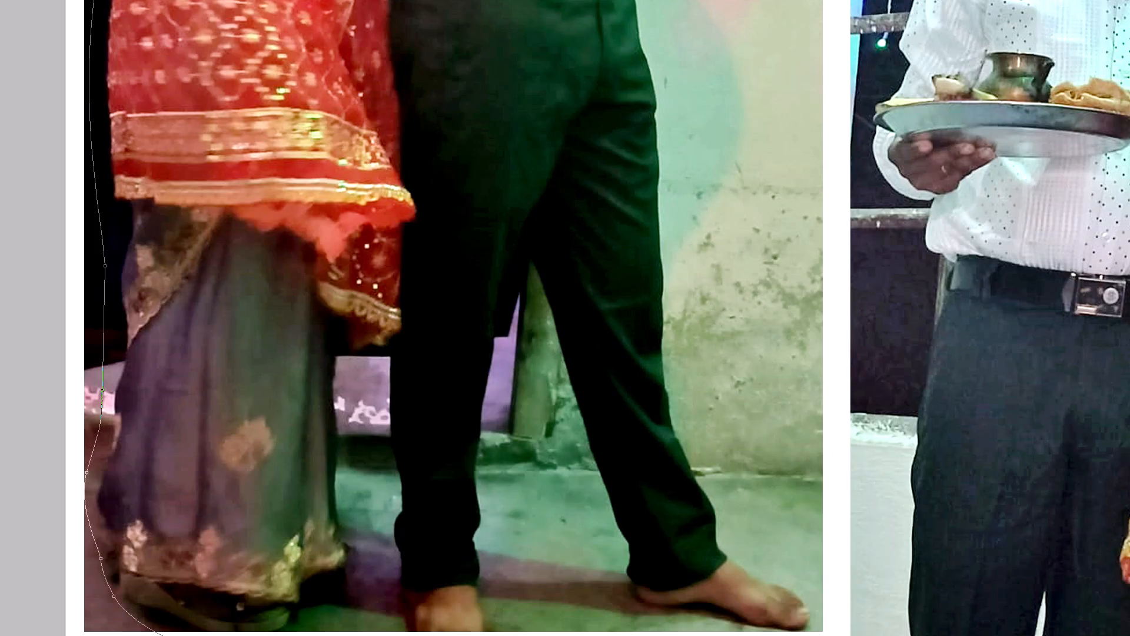
drag(663, 311, 668, 356)
drag(680, 279, 689, 298)
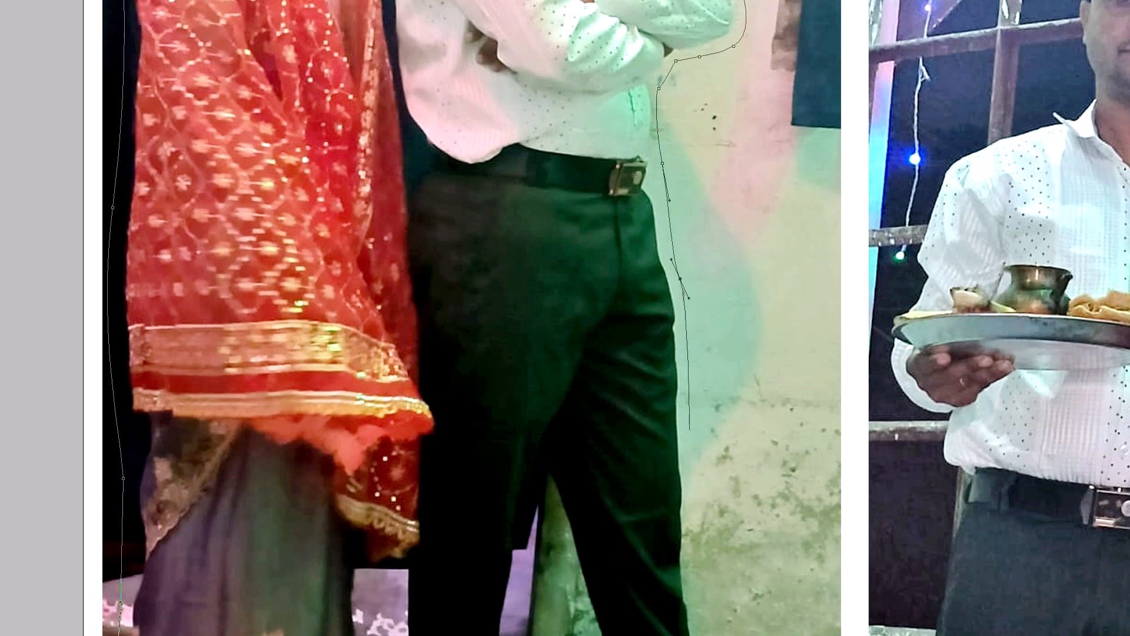
drag(690, 442, 692, 483)
Extend the Pen path down the outer edge of the man's outstretched trouser leg towards the ankle, redoing misplaced anchor points.
key(space)
drag(694, 501, 657, 211)
drag(662, 283, 670, 333)
key(space)
drag(674, 356, 660, 289)
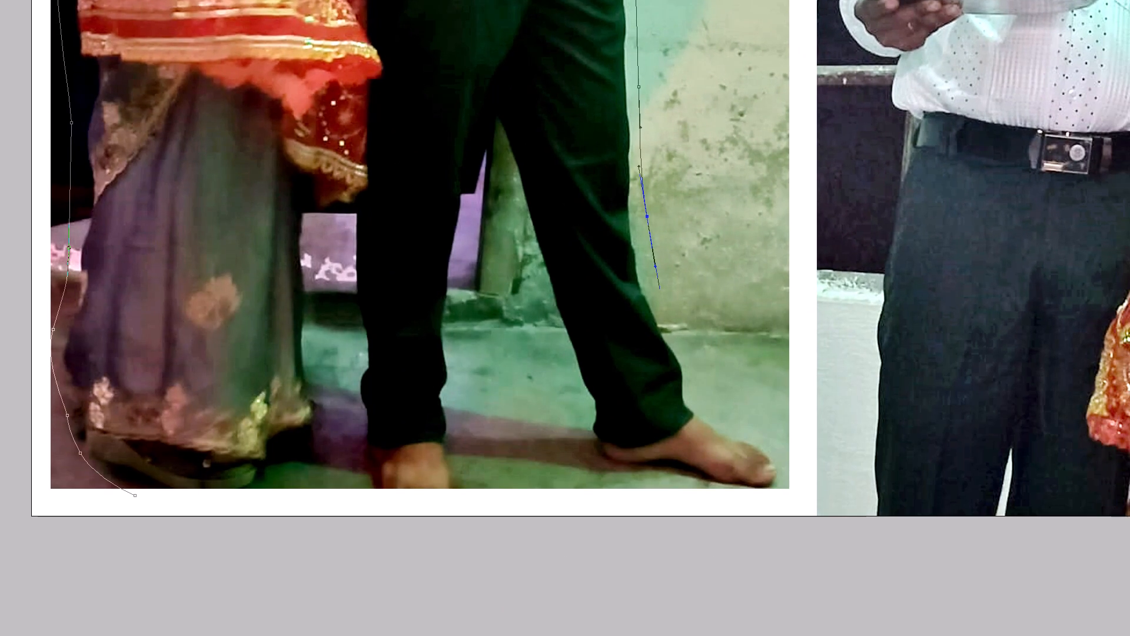
key(ctrl+alt+z)
drag(647, 246, 654, 285)
key(space)
drag(657, 294, 652, 256)
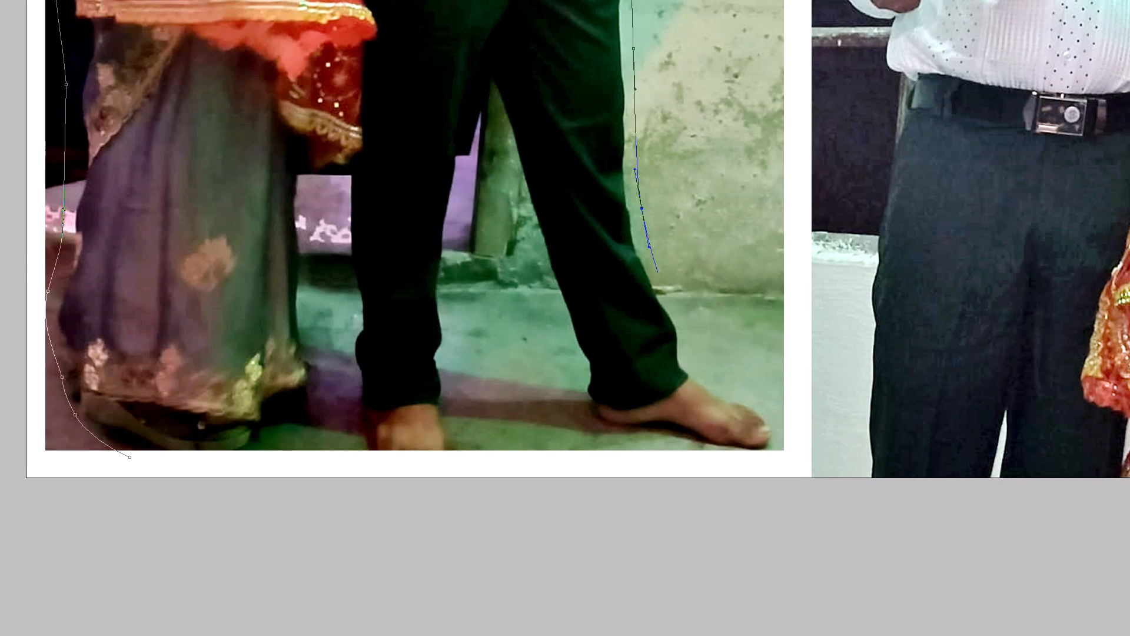
drag(676, 302, 687, 319)
drag(698, 342, 699, 349)
key(alt+z)
key(ctrl+alt+z)
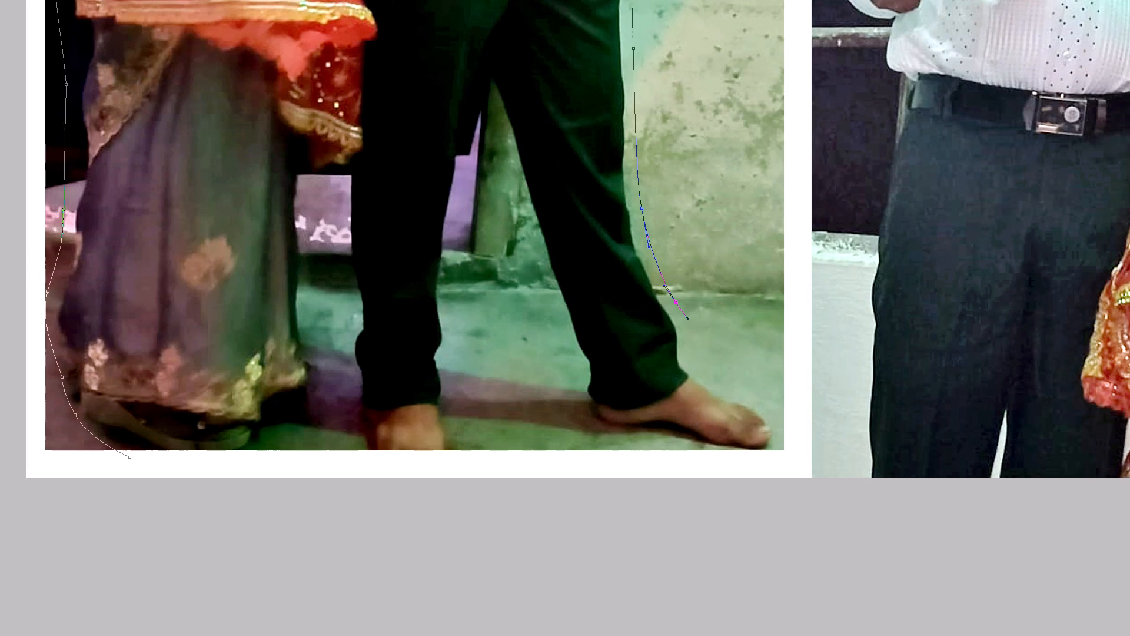
key(space)
drag(689, 344, 675, 345)
Curve the Pen path over the man's outstretched foot, around the toes and back along the sole to the heel.
drag(677, 359, 677, 366)
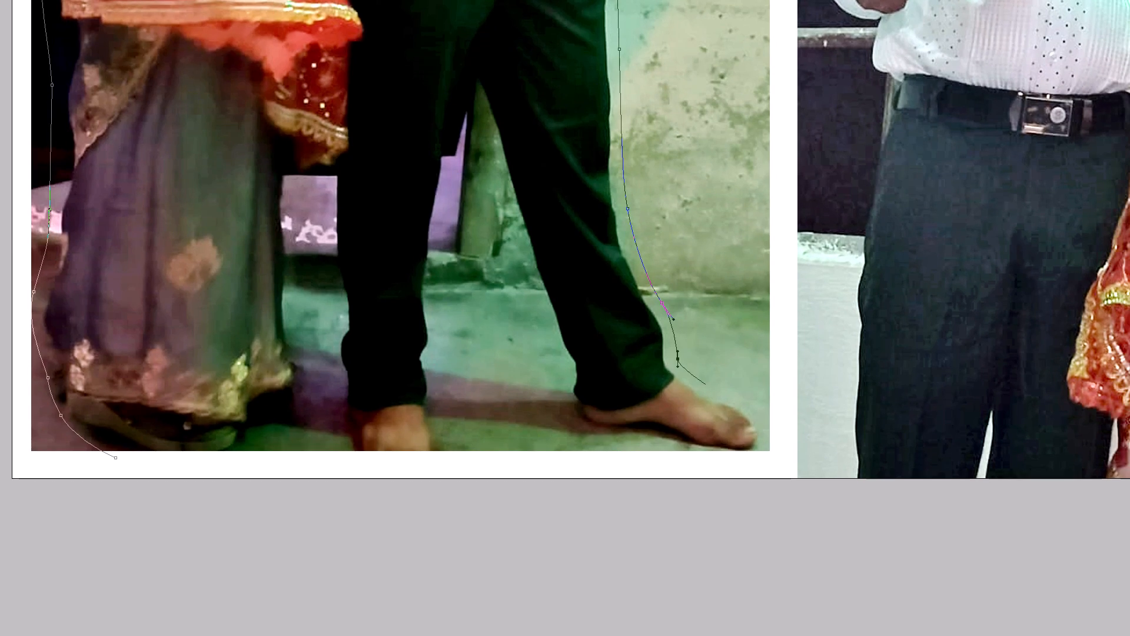
drag(727, 393, 747, 406)
drag(776, 449, 765, 485)
drag(670, 442, 639, 438)
drag(602, 435, 586, 433)
drag(556, 405, 557, 390)
key(space)
drag(557, 383, 576, 470)
key(ctrl+alt+z)
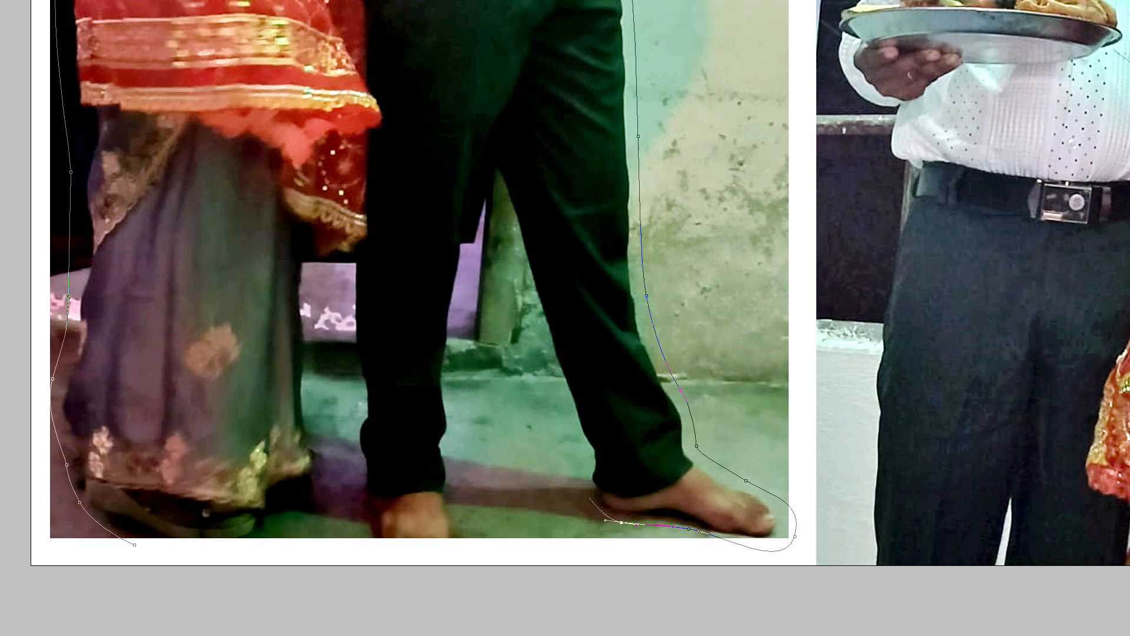
Run the Pen path up the inner edge of the outstretched trouser leg to the crotch, redoing misplaced anchor points.
drag(583, 488, 579, 460)
drag(573, 445, 564, 427)
key(space)
drag(546, 386, 549, 434)
key(ctrl+alt+z)
drag(553, 426, 551, 422)
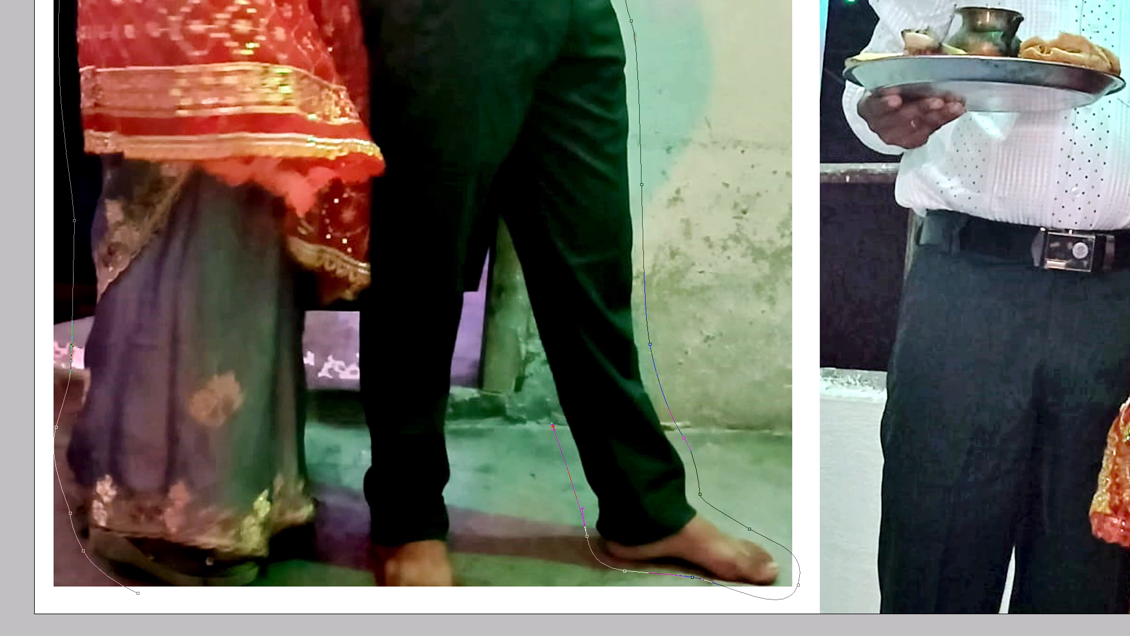
drag(551, 422, 531, 363)
key(ctrl+alt+z)
drag(544, 383, 526, 319)
drag(503, 242, 500, 227)
click(496, 214)
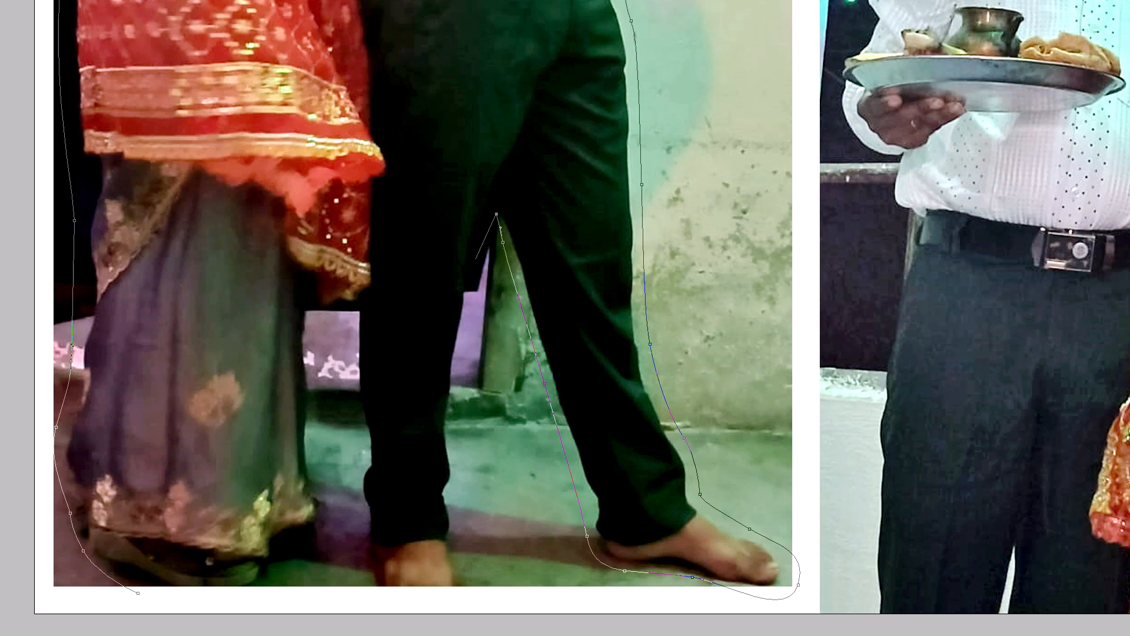
Bring the Pen path down the inner edge of the man's other trouser leg and past his foot below the photo edge.
drag(475, 276, 476, 315)
key(space)
drag(476, 344, 499, 259)
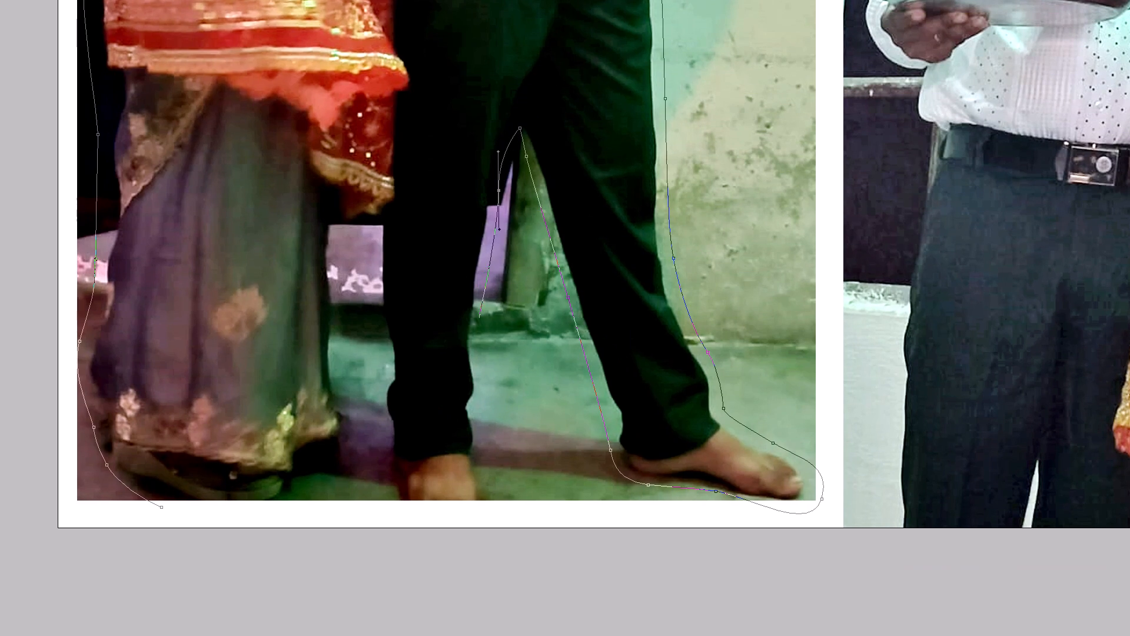
drag(482, 327, 483, 398)
key(space)
drag(485, 403, 488, 323)
drag(487, 336, 486, 346)
drag(488, 377, 490, 390)
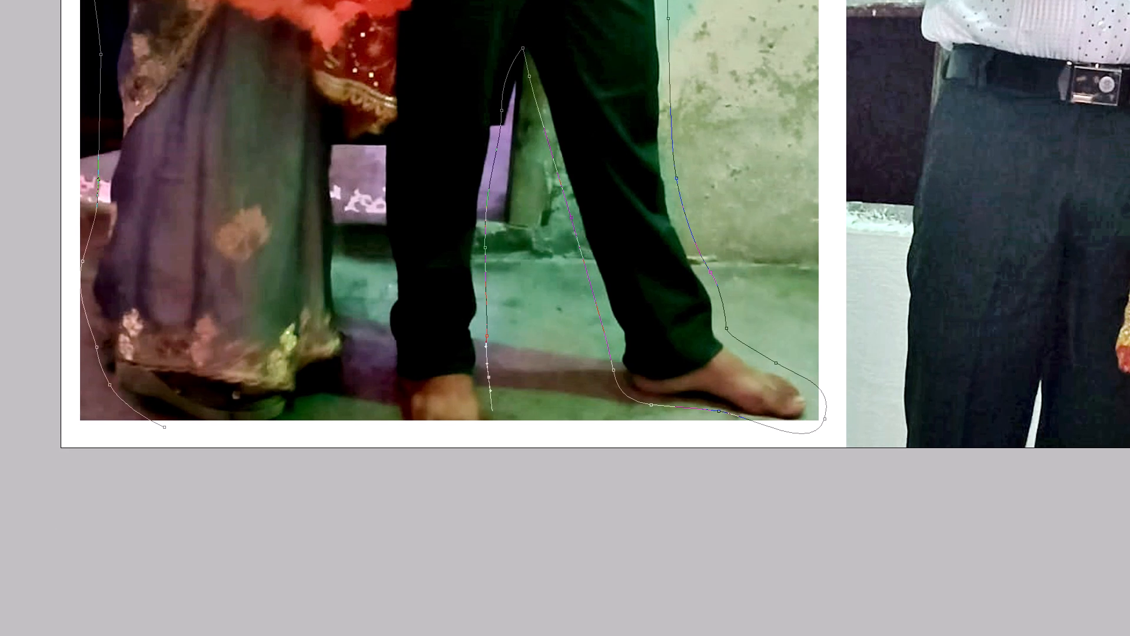
drag(493, 434, 487, 465)
key(space)
drag(458, 460, 594, 466)
drag(538, 449, 527, 438)
key(ctrl+alt+z)
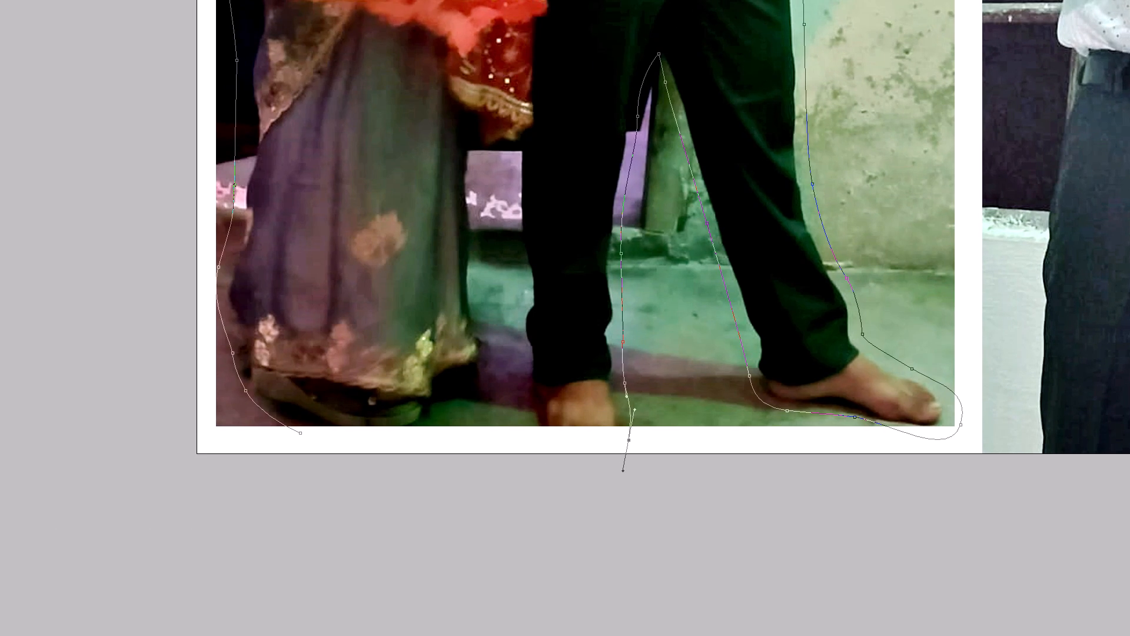
Loop the Pen path beneath that foot and up the leg's other side to the bottom of the woman's red shawl.
drag(536, 433, 527, 395)
drag(523, 379, 520, 358)
drag(519, 346, 515, 319)
drag(520, 302, 523, 290)
drag(523, 290, 524, 287)
key(space)
drag(525, 280, 532, 381)
drag(523, 340, 517, 303)
key(space)
drag(517, 294, 517, 337)
drag(521, 306, 521, 302)
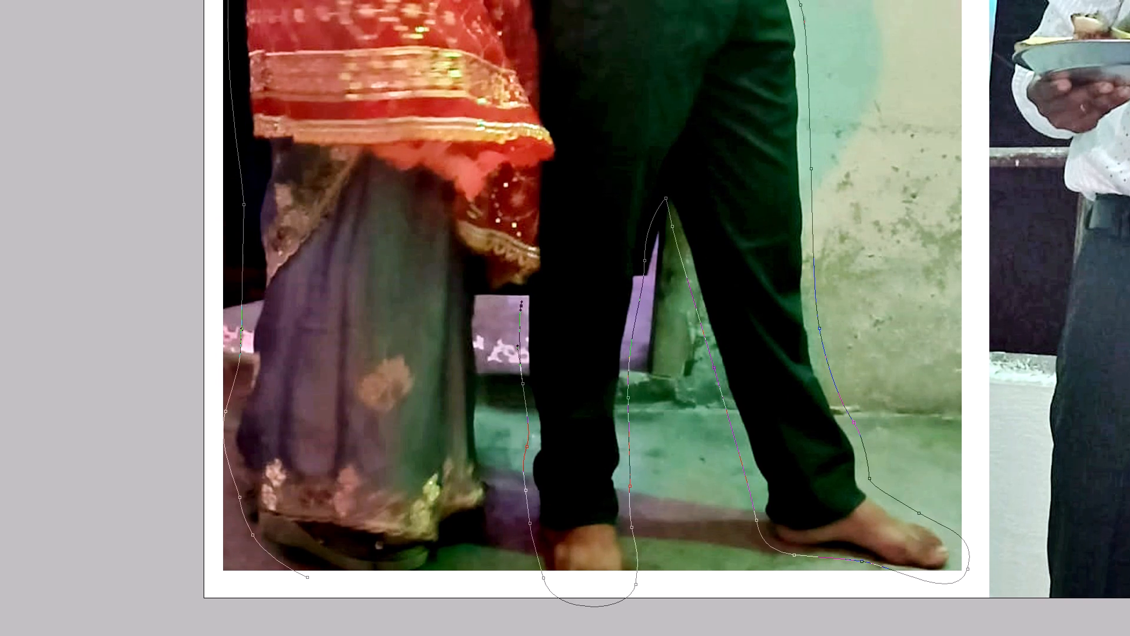
drag(521, 302, 521, 294)
click(521, 288)
Take the Pen path across the gap under the shawl and down the near edge of the woman's skirt to the hem.
drag(498, 295, 481, 284)
click(481, 284)
drag(487, 340, 487, 370)
key(space)
drag(487, 411, 487, 314)
key(ctrl+alt+z)
drag(480, 254, 481, 261)
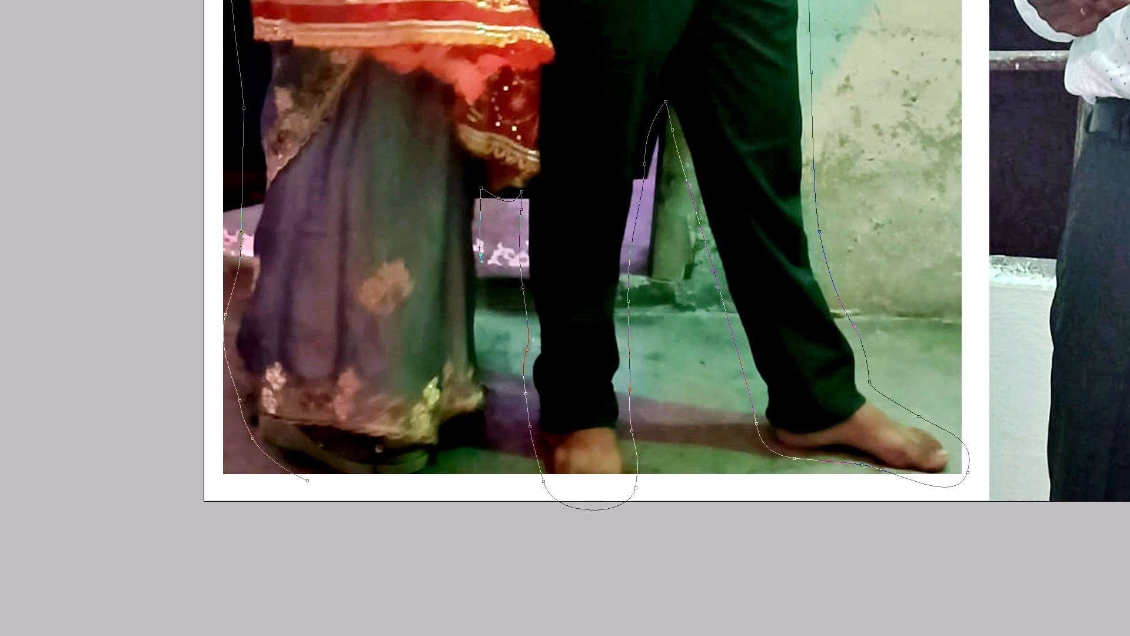
drag(481, 261, 482, 273)
drag(482, 318, 481, 343)
drag(488, 375, 491, 396)
Finish the Pen path around the skirt's hem and below the woman's feet, back towards its starting point.
key(space)
drag(500, 416, 508, 370)
drag(485, 377, 476, 384)
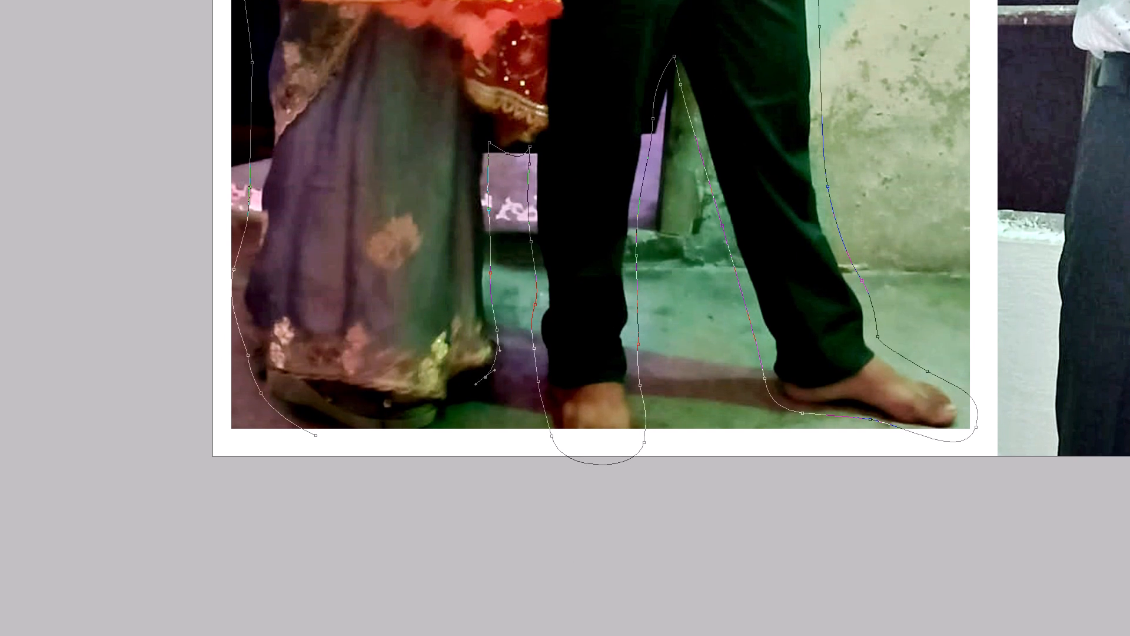
drag(464, 398, 460, 411)
key(space)
drag(460, 413, 557, 389)
drag(540, 397, 485, 423)
drag(473, 424, 450, 421)
click(448, 421)
Turn the path into a selection, feather it by 25 and invert it to select the background around the couple.
key(ctrl+Return)
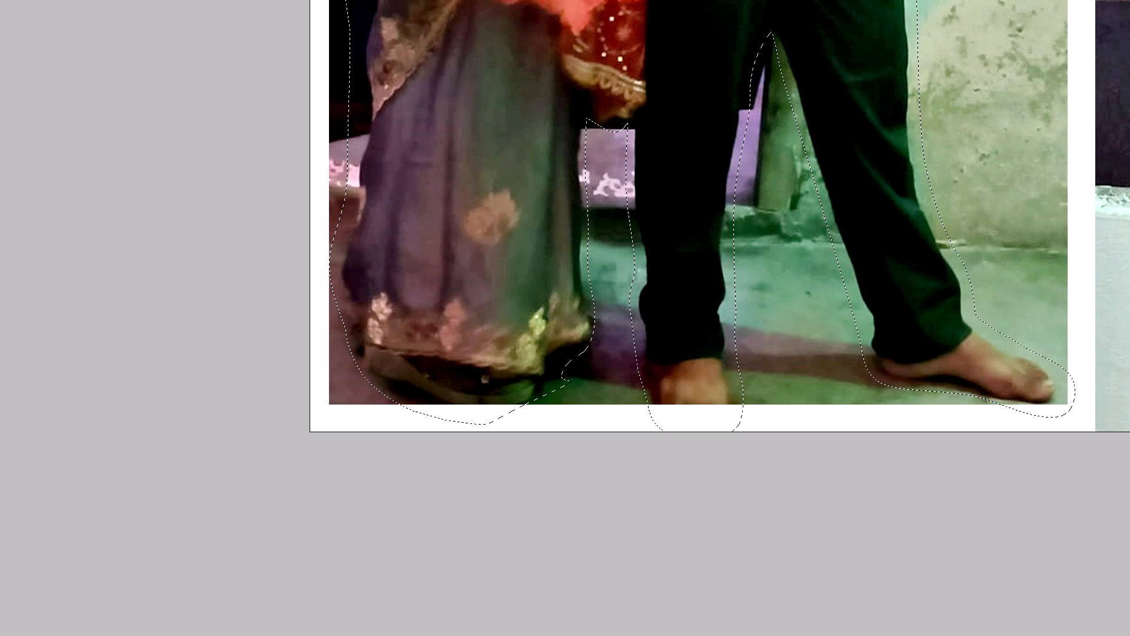
key(ctrl+alt+d)
text(25)
key(Return)
key(ctrl+minus)
key(ctrl+minus)
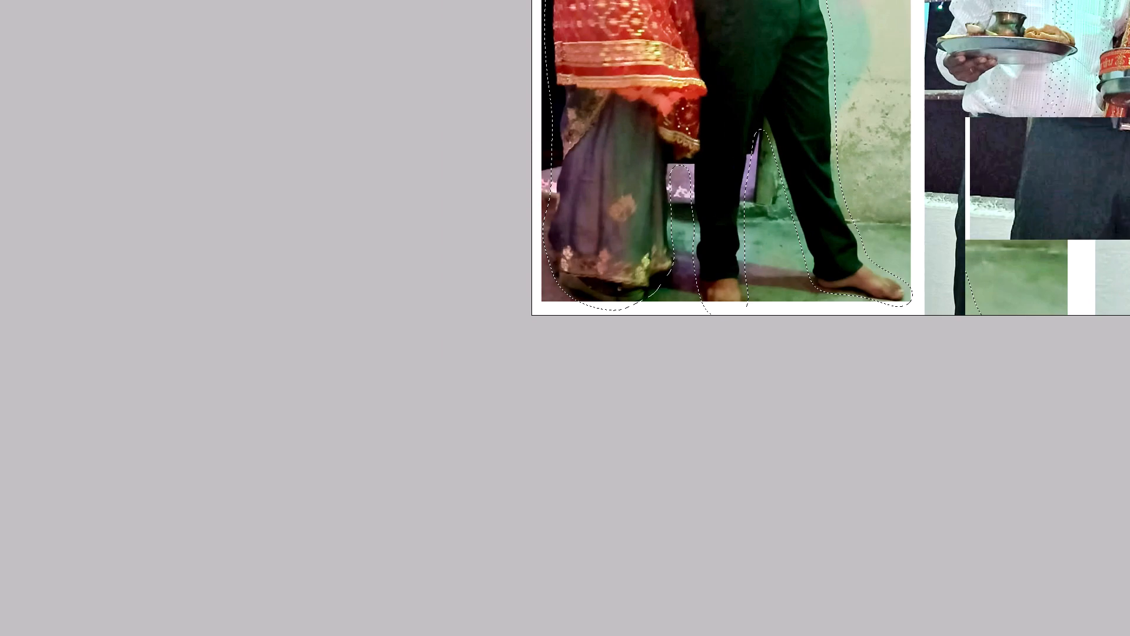
key(v)
key(ctrl+shift+i)
Apply a Gaussian Blur to the selected background with the radius reduced to a moderate amount.
key(alt+b)
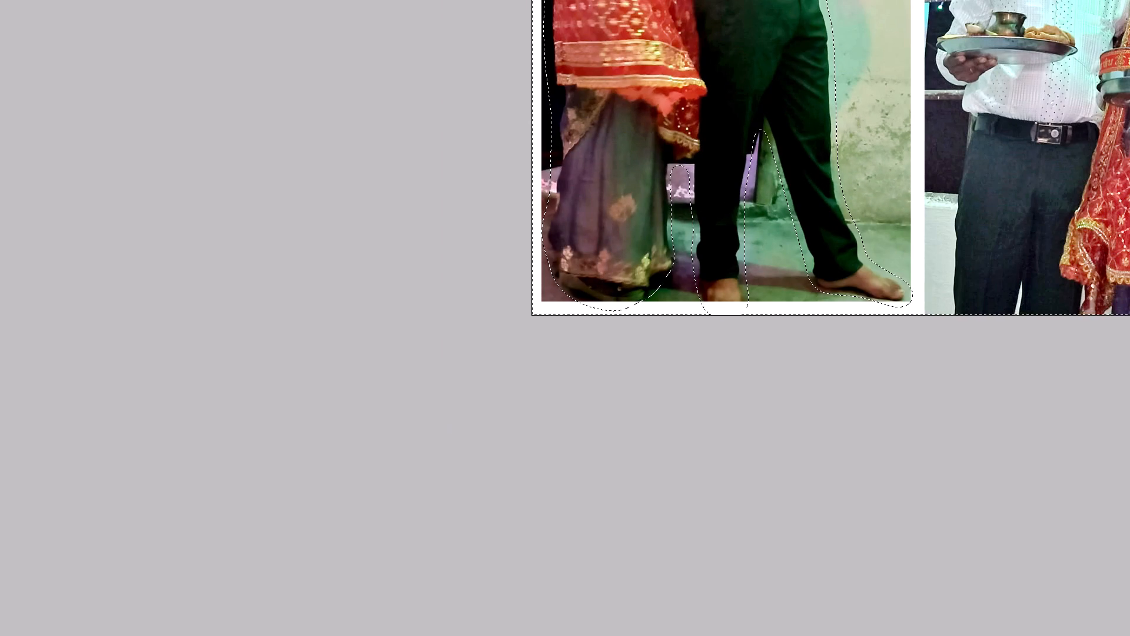
key(alt+t)
key(alt+b)
key(Escape)
key(Escape)
key(alt+t)
key(b)
key(Right)
key(Down)
key(Down)
key(Down)
key(Down)
key(Return)
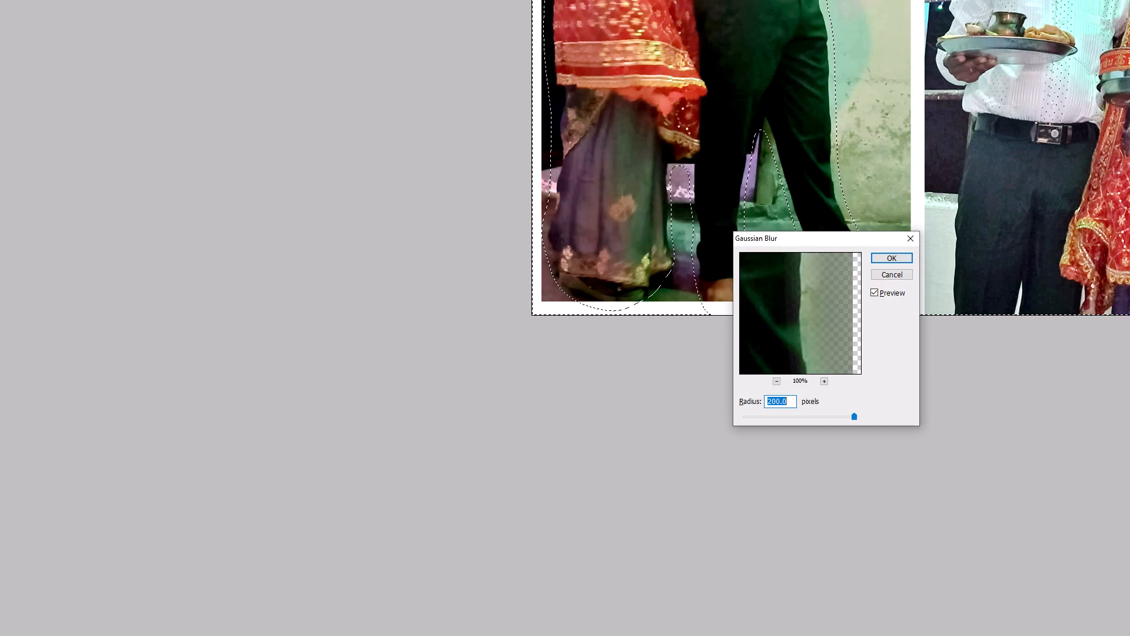
click(780, 418)
key(Return)
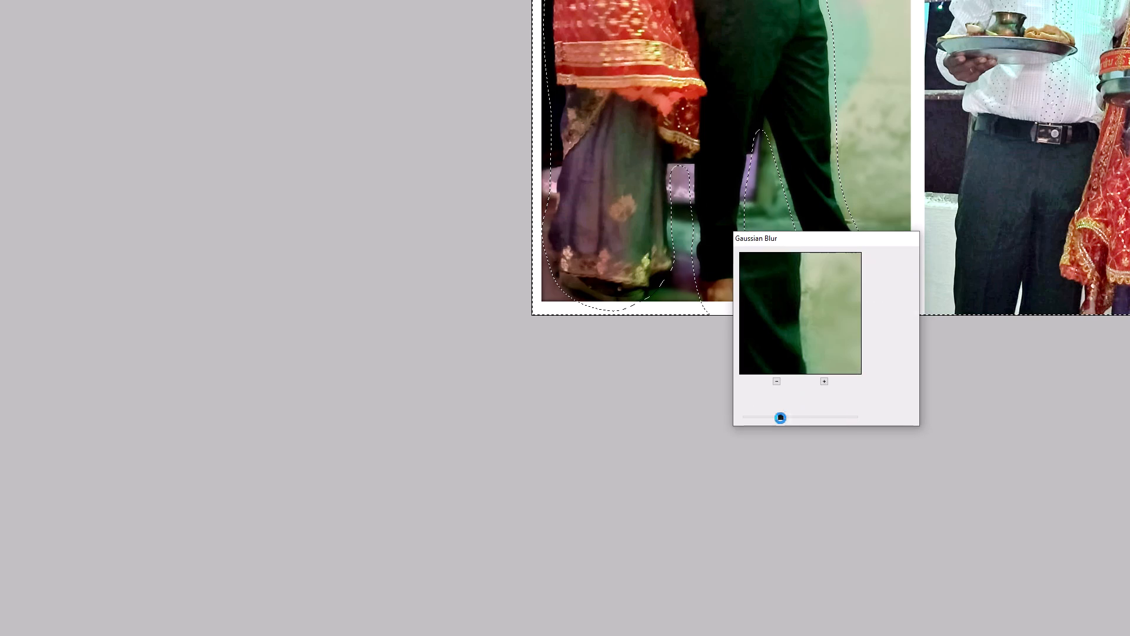
Apply the same Gaussian Blur once more to the selected background around the couple.
key(space)
key(space)
key(space)
key(space)
key(space)
key(space)
key(space)
key(space)
key(space)
key(space)
drag(752, 86, 665, 365)
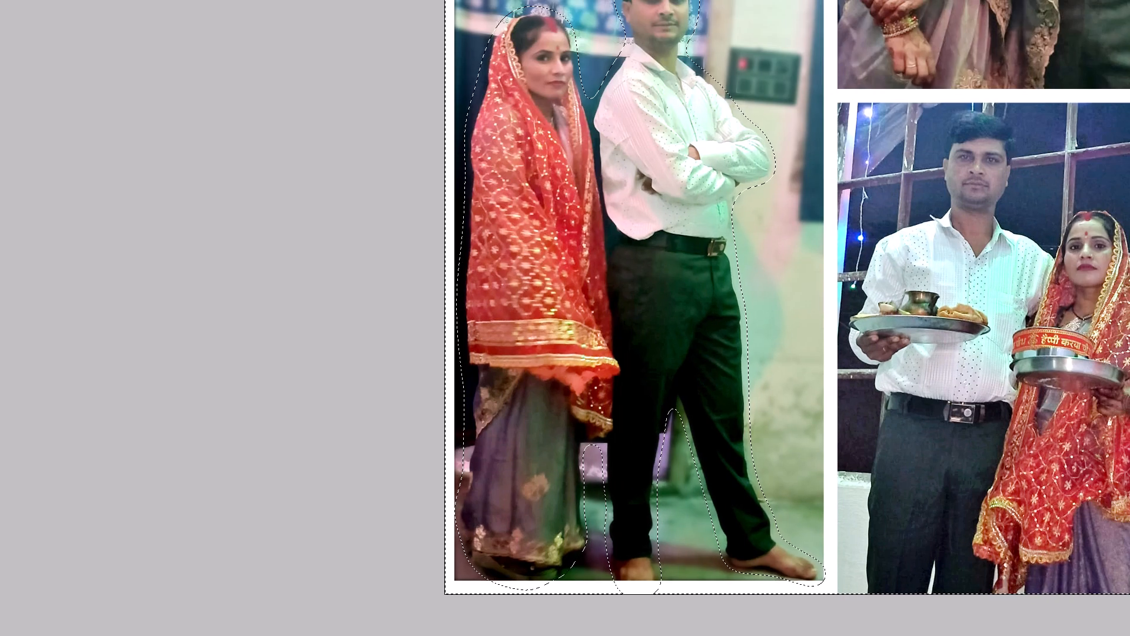
key(ctrl+d)
key(ctrl+alt+z)
key(ctrl+f)
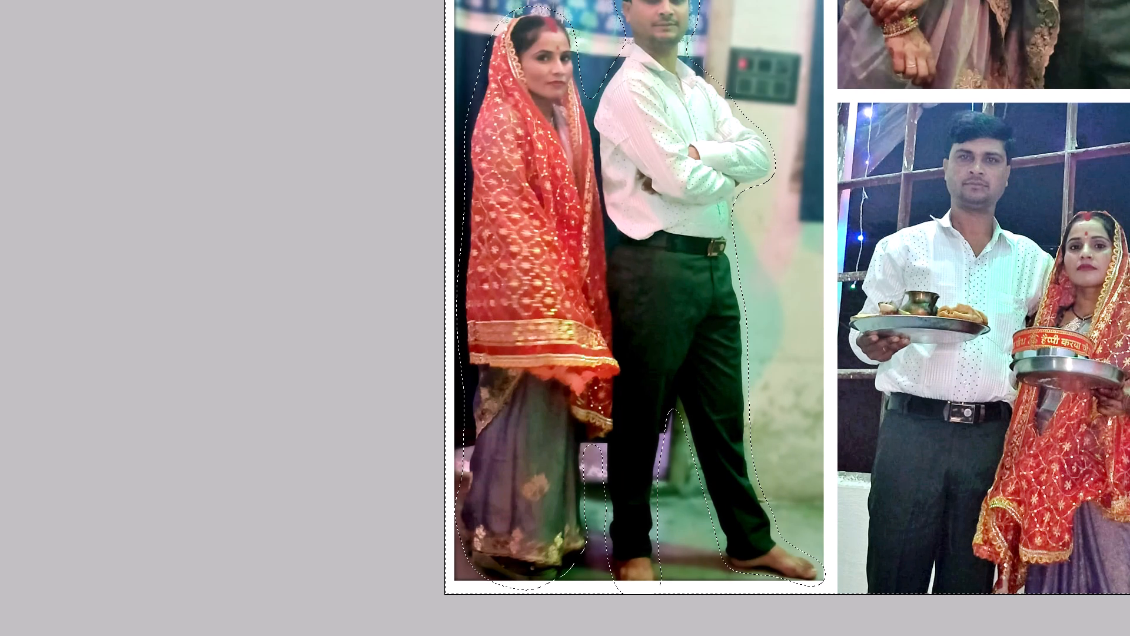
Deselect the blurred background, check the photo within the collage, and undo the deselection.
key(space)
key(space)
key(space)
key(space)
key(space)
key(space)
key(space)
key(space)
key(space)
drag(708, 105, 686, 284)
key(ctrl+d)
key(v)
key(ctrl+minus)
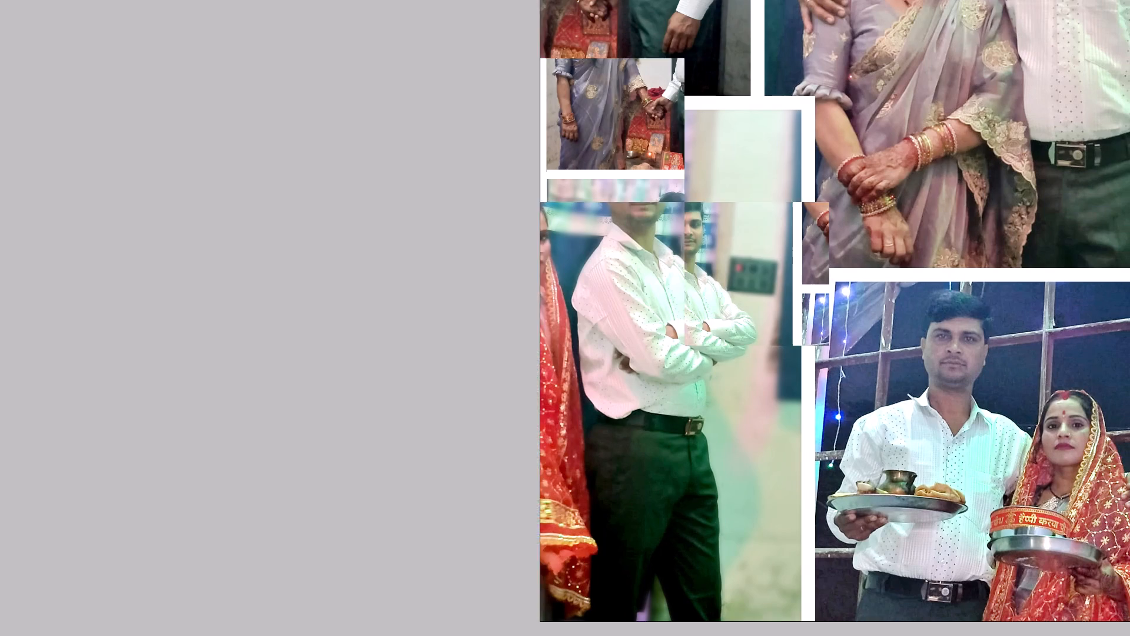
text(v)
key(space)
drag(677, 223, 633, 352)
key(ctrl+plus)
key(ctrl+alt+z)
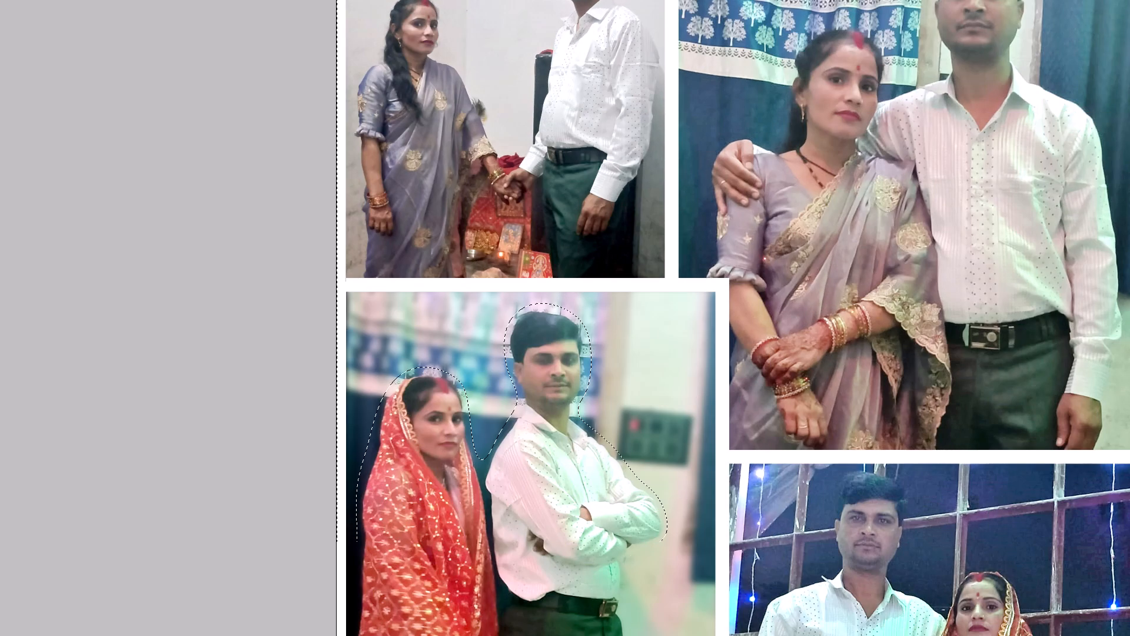
Undo the Gaussian Blurs and the feathered, inverted selection on the lower-left couple's photo, going back to the Pen path.
key(ctrl+alt+z)
key(ctrl+alt+z)
key(space)
drag(628, 359, 672, 277)
key(ctrl+alt+z)
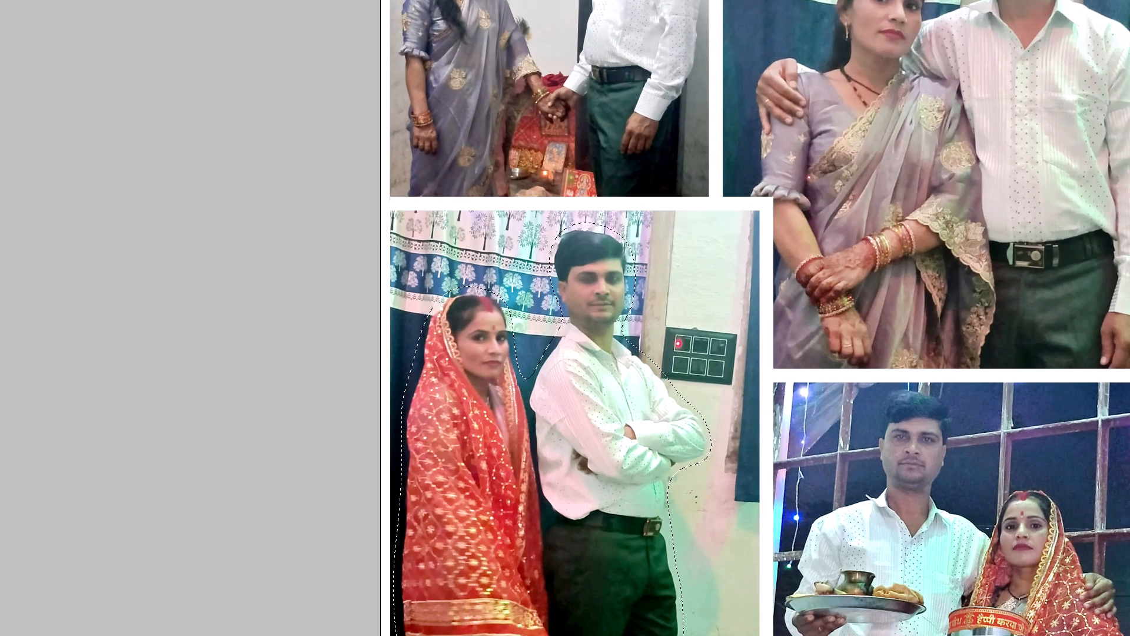
key(ctrl+alt+z)
key(ctrl+plus)
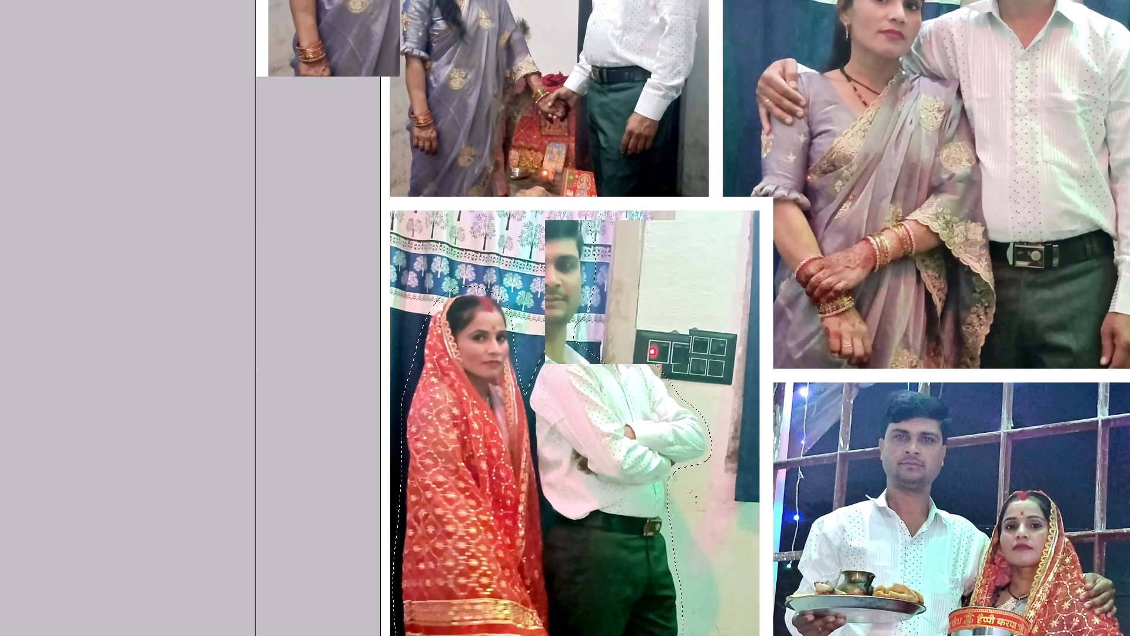
key(ctrl+alt+d)
key(Escape)
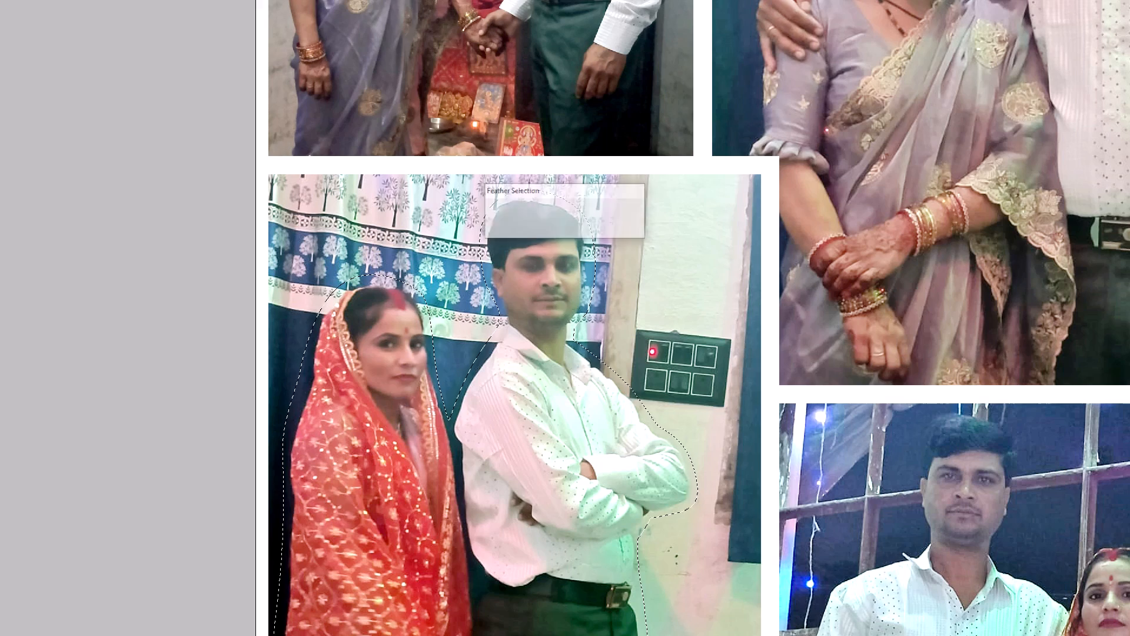
key(ctrl+alt+z)
Turn the path around the lower-left couple into a selection and feather it by 35 pixels.
key(ctrl+Return)
key(ctrl+alt+d)
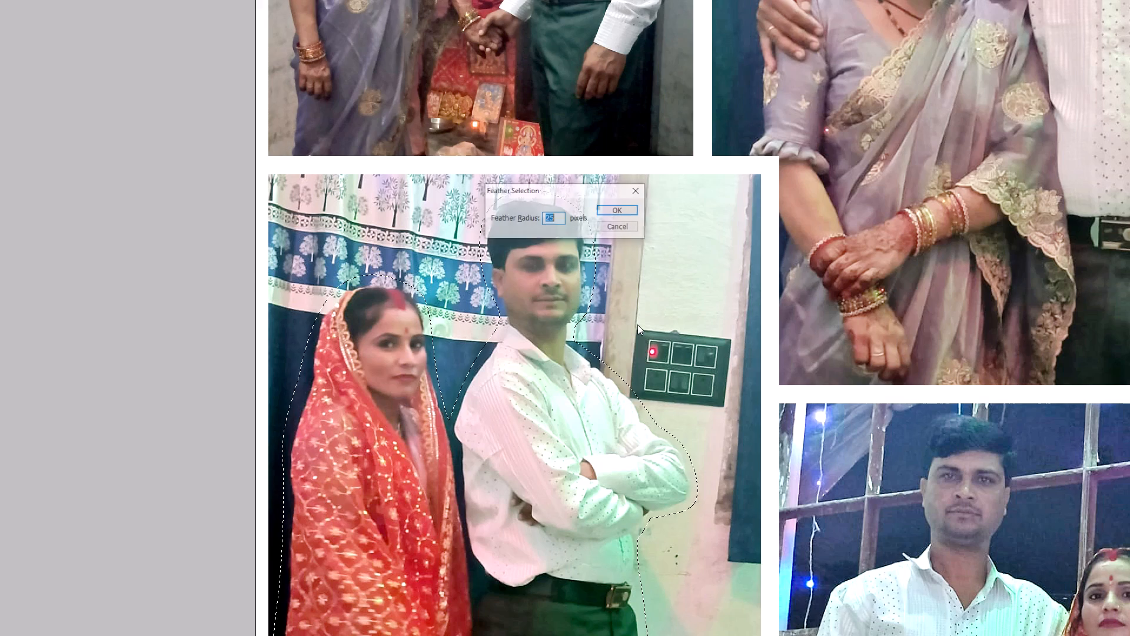
text(35)
key(Return)
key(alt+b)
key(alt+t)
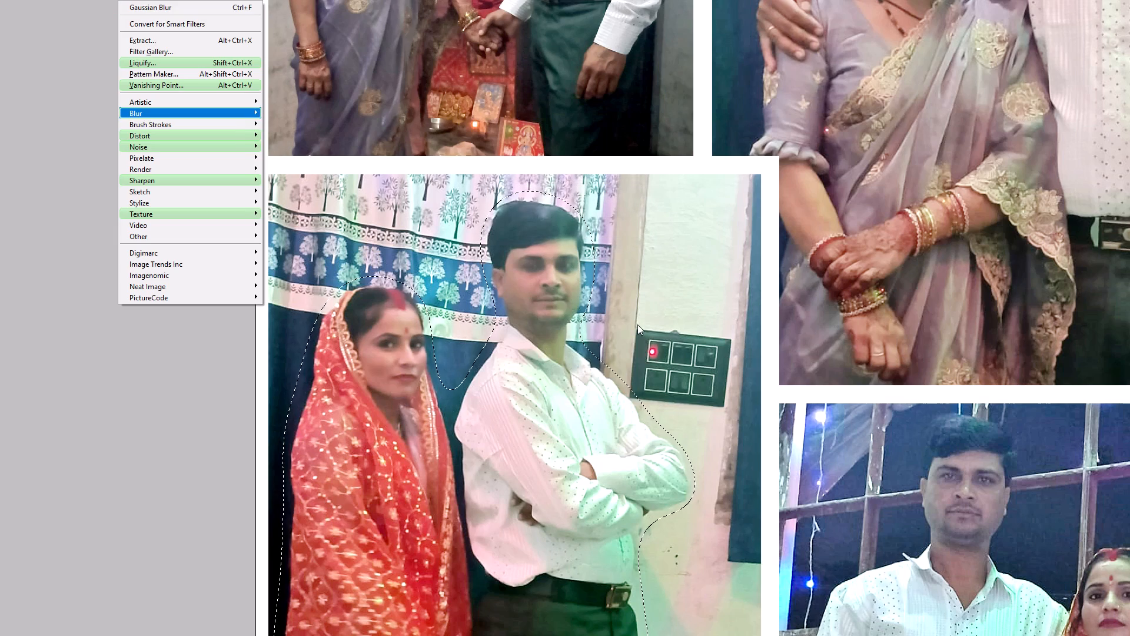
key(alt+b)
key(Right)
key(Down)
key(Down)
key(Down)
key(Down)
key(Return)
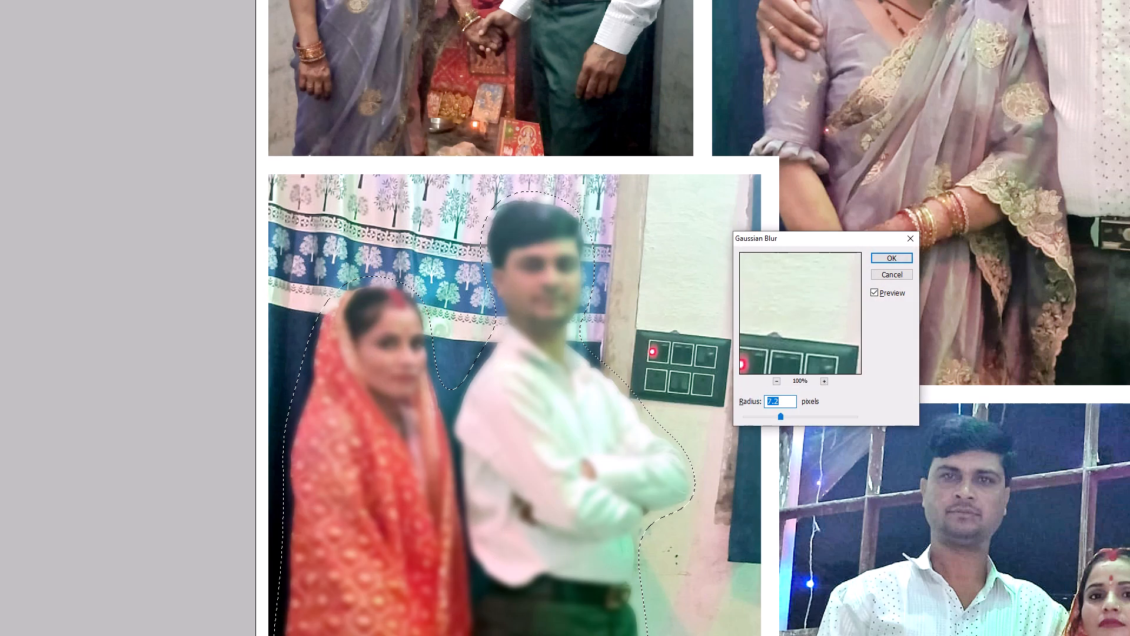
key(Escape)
Invert the selection to the background around the couple, apply a Gaussian Blur with a radius of about 6.1 pixels, and deselect.
key(ctrl+shift+i)
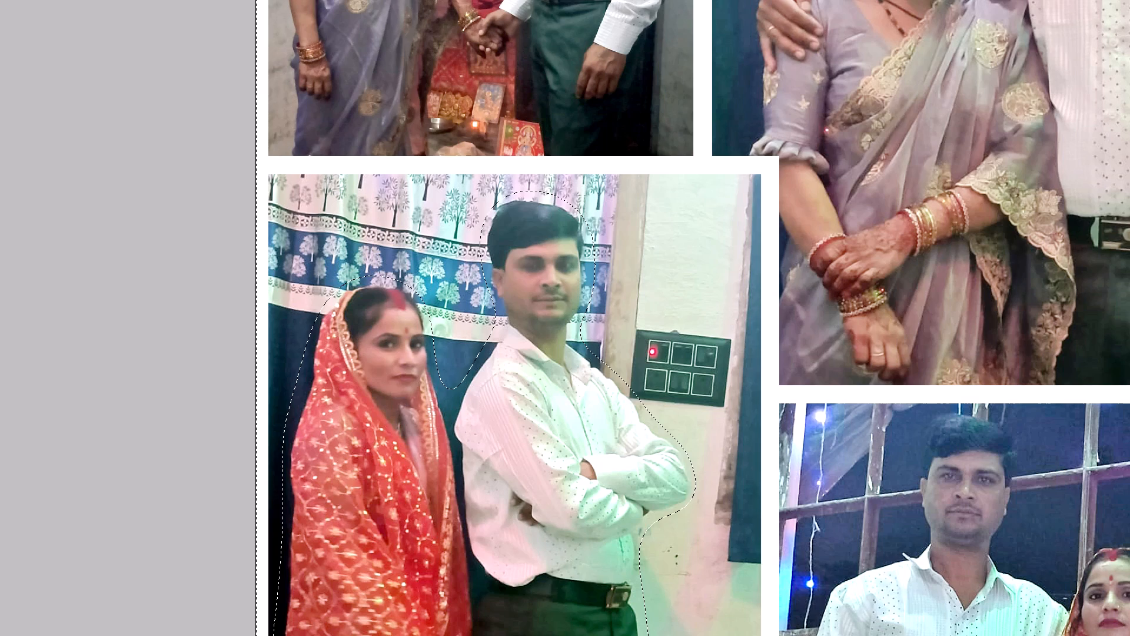
key(alt+t)
key(alt+b)
key(Right)
key(Down)
key(Down)
key(Down)
key(Down)
key(Return)
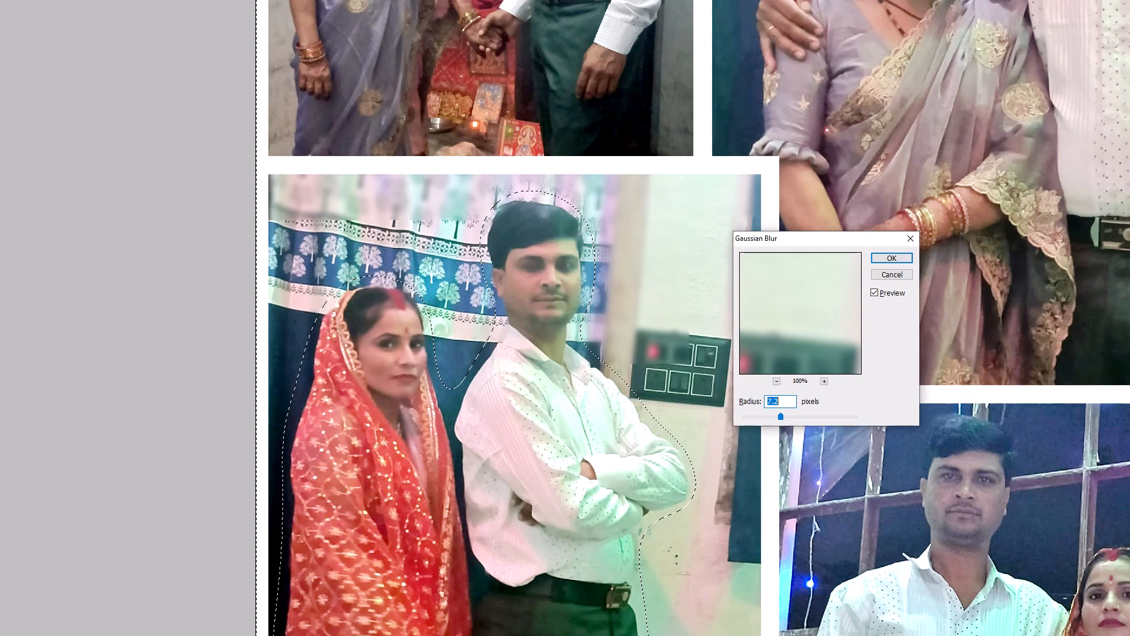
click(777, 418)
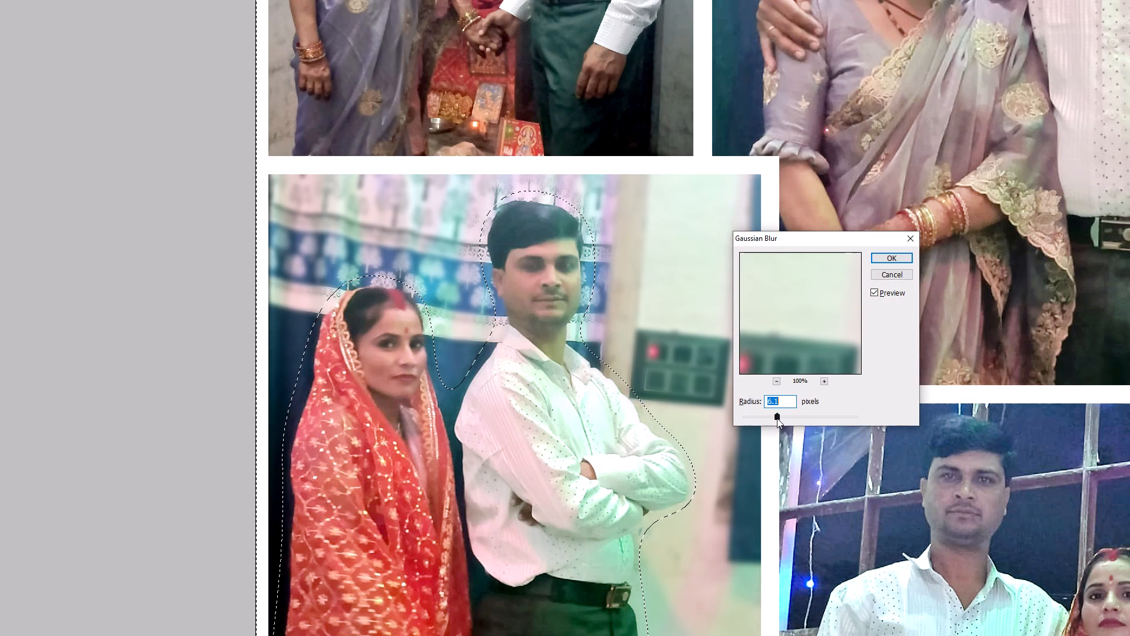
key(Return)
key(ctrl+d)
Select the layer of the upper-left photo, where the couple stands holding hands, with the Move tool.
key(v)
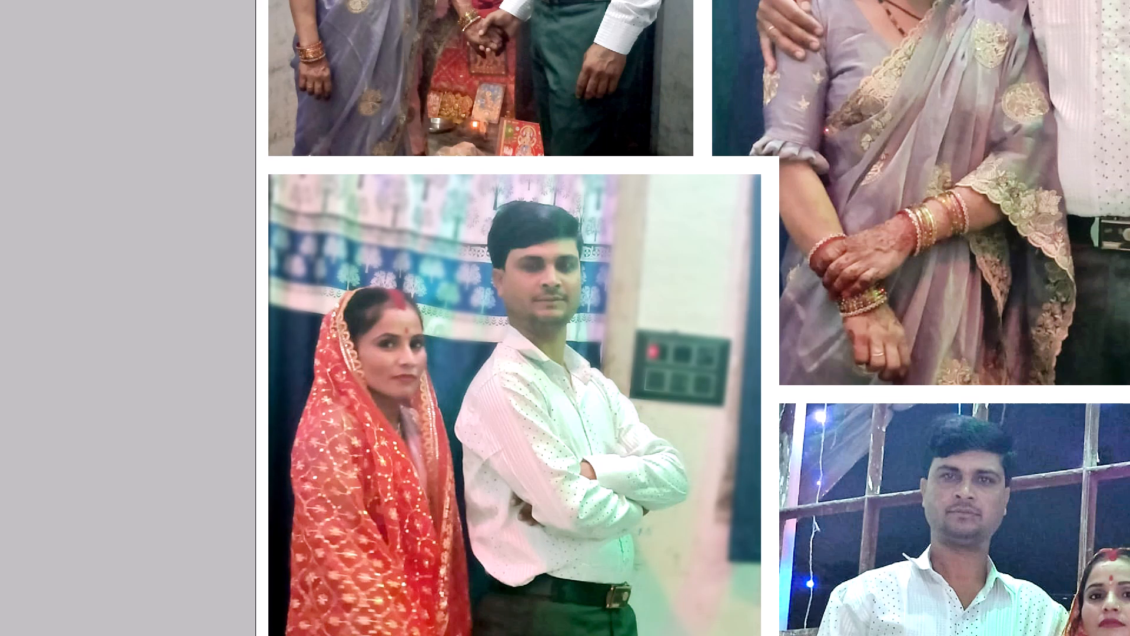
key(v)
key(space)
key(space)
key(space)
key(space)
key(space)
key(space)
key(space)
drag(600, 229, 591, 516)
right_click(494, 311)
click(494, 311)
right_click(497, 311)
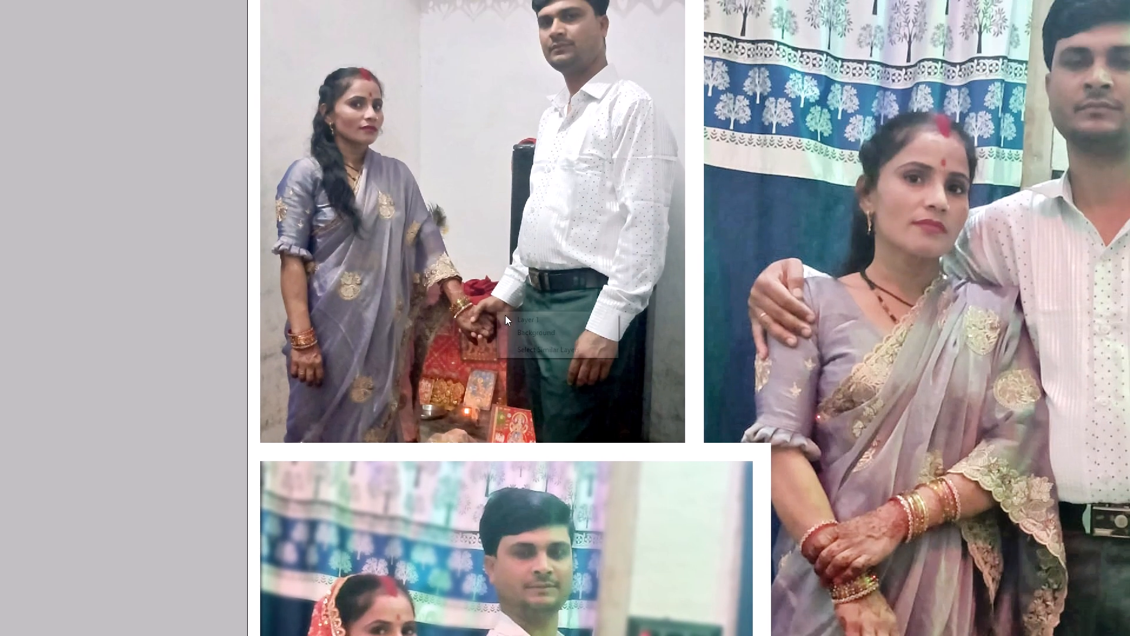
click(505, 315)
Start a Pen path at the bottom edge of the upper-left photo, going up beside the woman's saree, and undo the latest anchor placement.
key(space)
drag(498, 311, 569, 396)
key(p)
key(space)
key(space)
drag(390, 417, 510, 410)
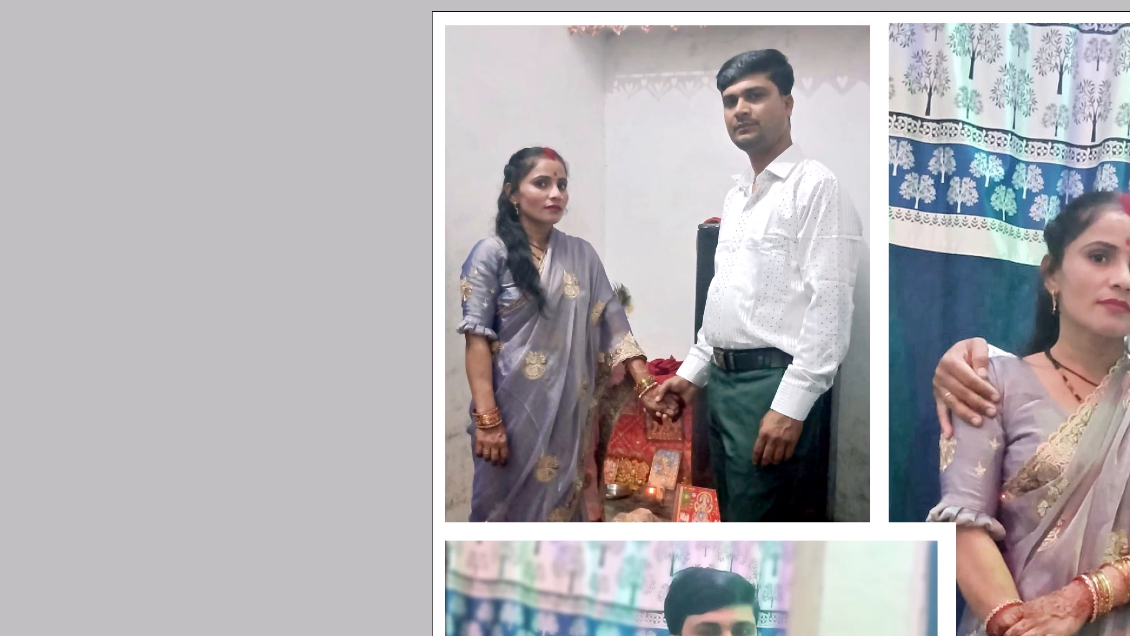
drag(510, 410, 523, 406)
drag(483, 531, 483, 496)
drag(483, 480, 480, 466)
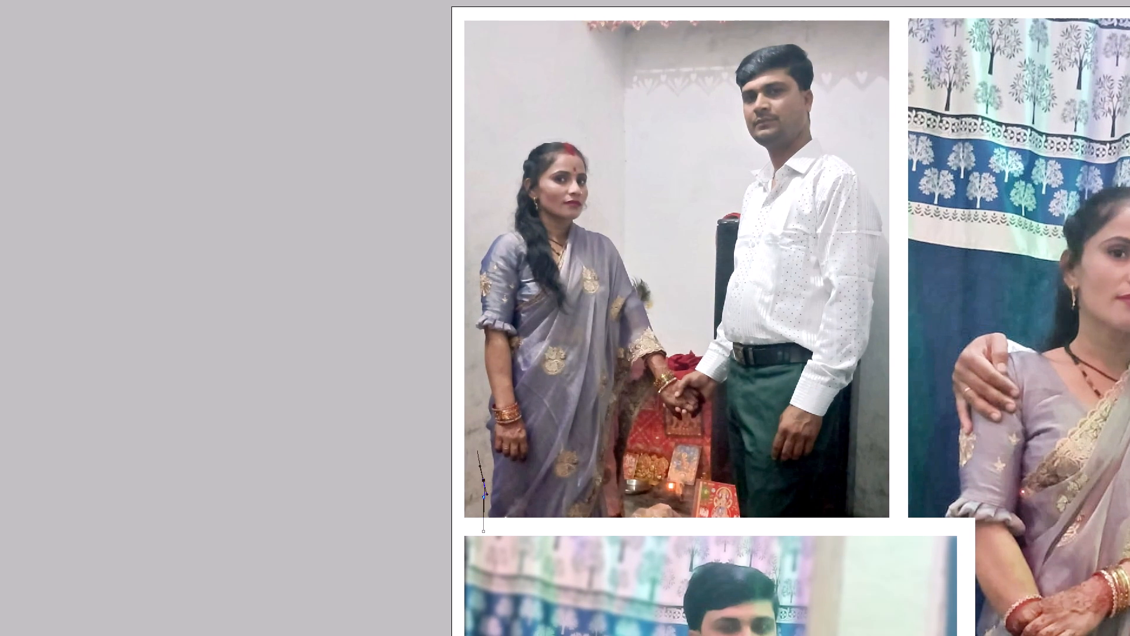
key(ctrl+alt+z)
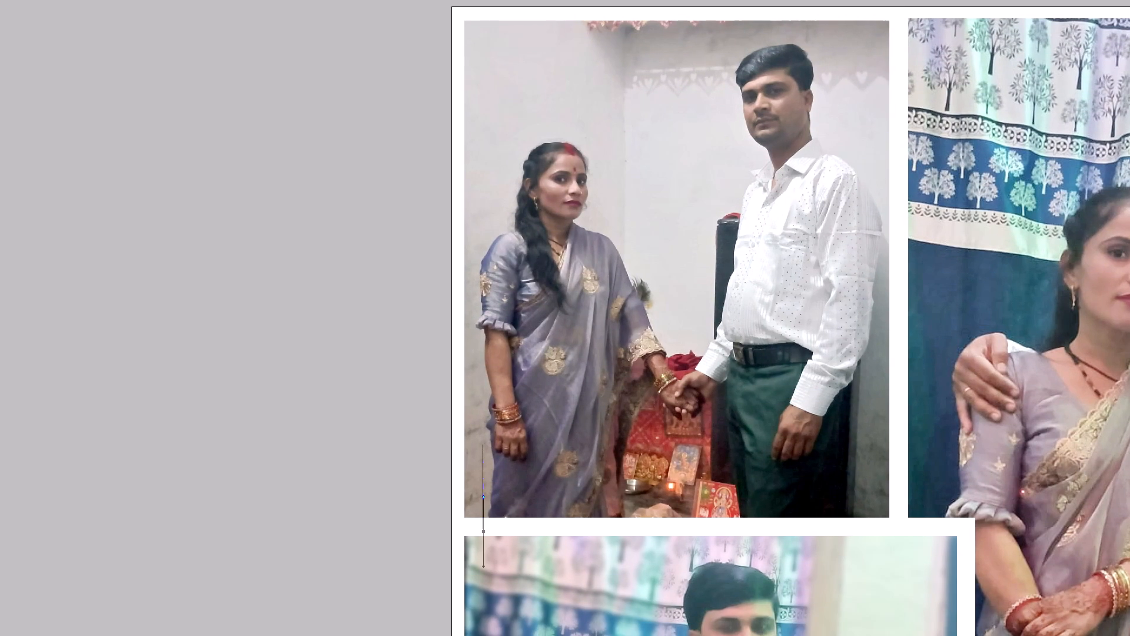
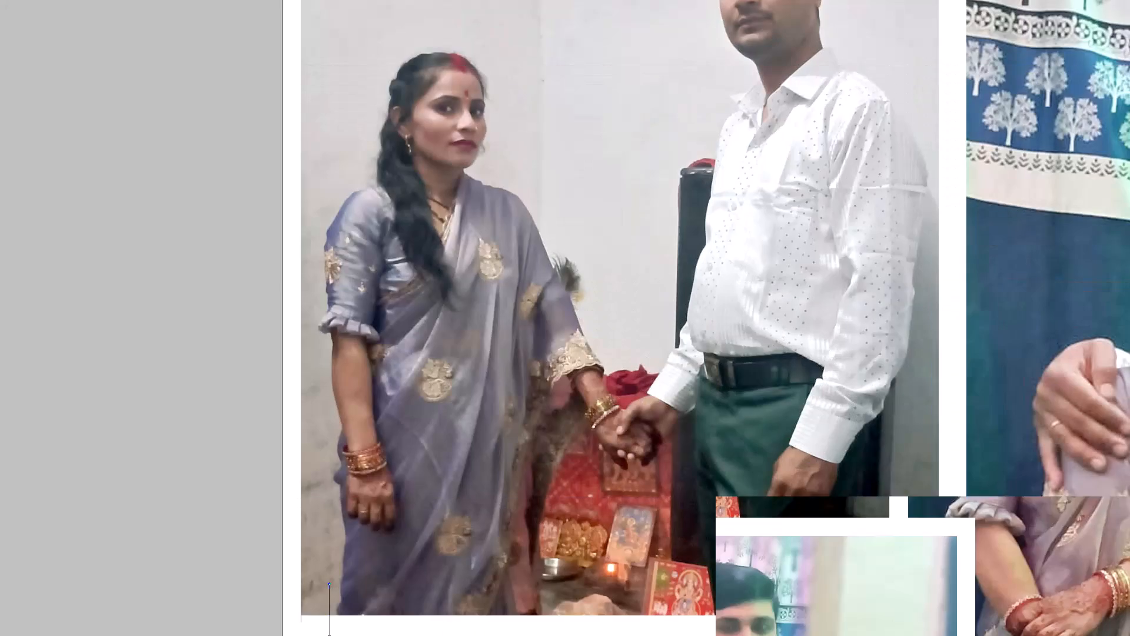
Continue the Pen path upward along the woman's saree and outer arm to her sleeve, replacing the misplaced anchors near her wrist.
key(space)
drag(310, 428, 358, 414)
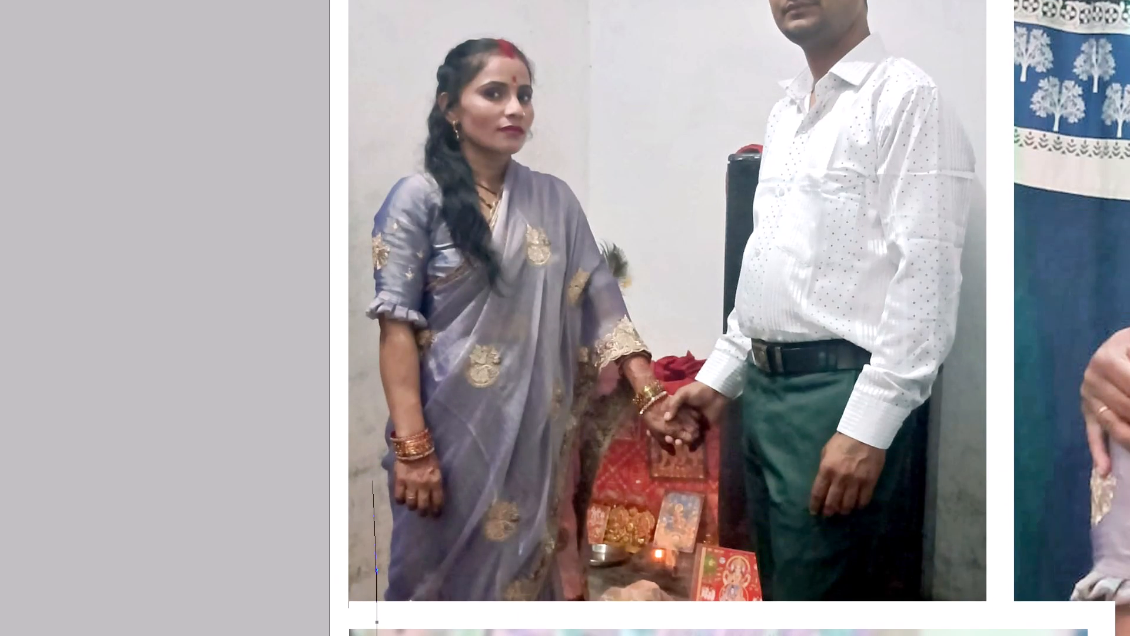
drag(378, 487, 375, 473)
drag(368, 444, 368, 430)
drag(374, 409, 376, 398)
key(space)
drag(376, 385, 367, 432)
key(ctrl+alt+z)
key(ctrl+alt+z)
drag(364, 475, 369, 461)
drag(368, 448, 365, 438)
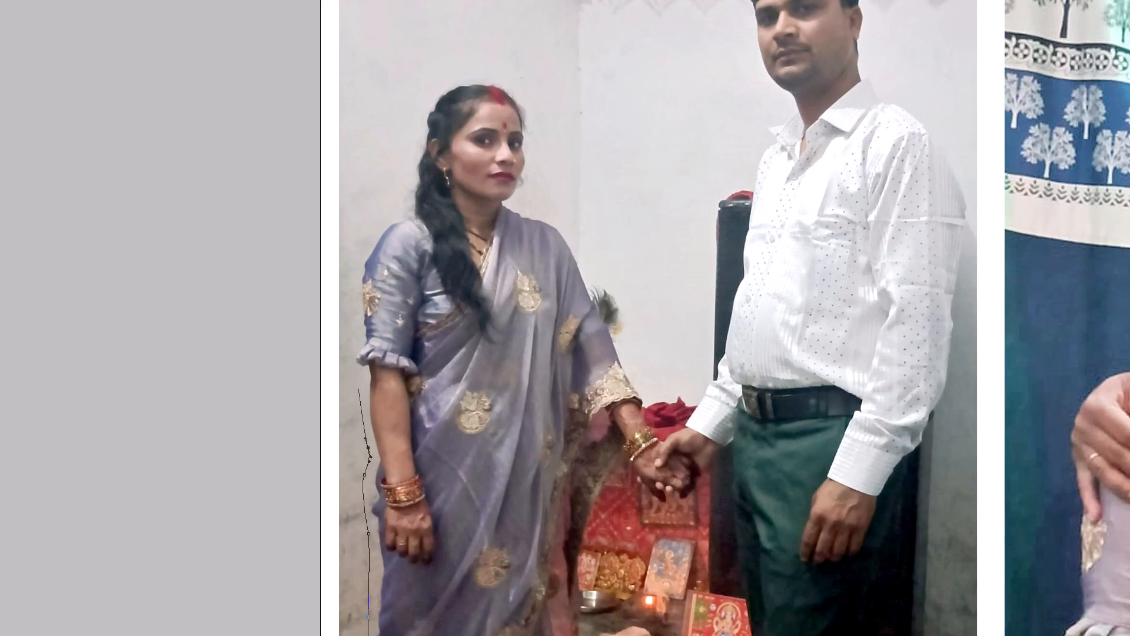
drag(358, 387, 358, 380)
key(space)
drag(358, 369, 353, 398)
drag(347, 377, 348, 345)
Curve the path around the woman's outer shoulder and up along her hair to the top of her head.
key(space)
drag(348, 334, 348, 445)
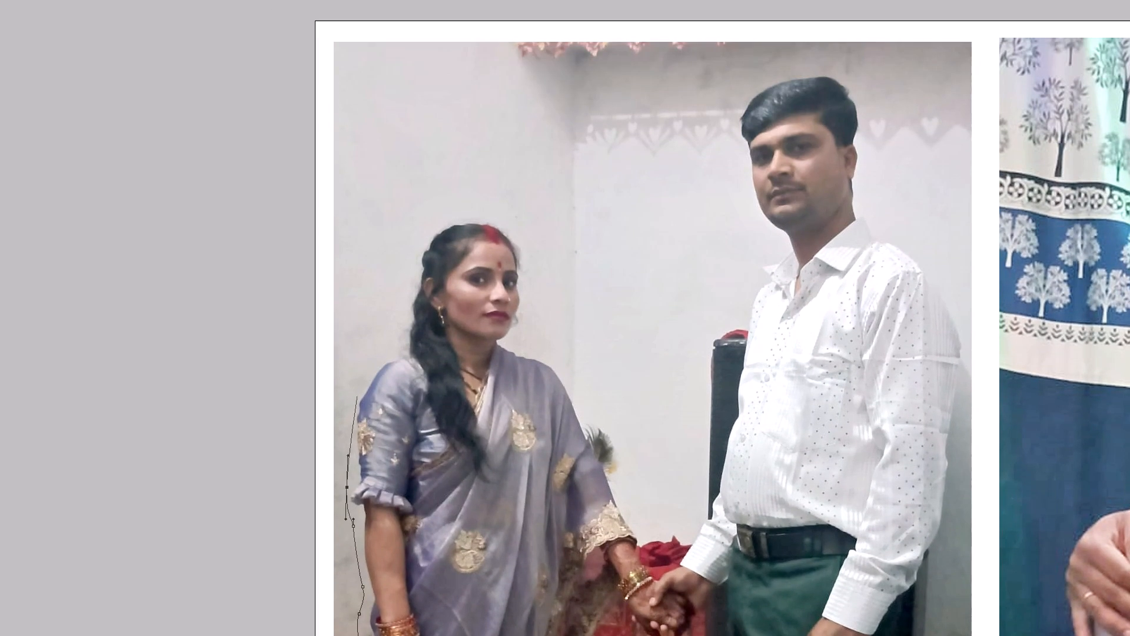
drag(363, 381, 381, 349)
key(ctrl+alt+z)
drag(361, 376, 377, 354)
drag(377, 354, 377, 353)
click(398, 347)
key(space)
drag(397, 349, 377, 512)
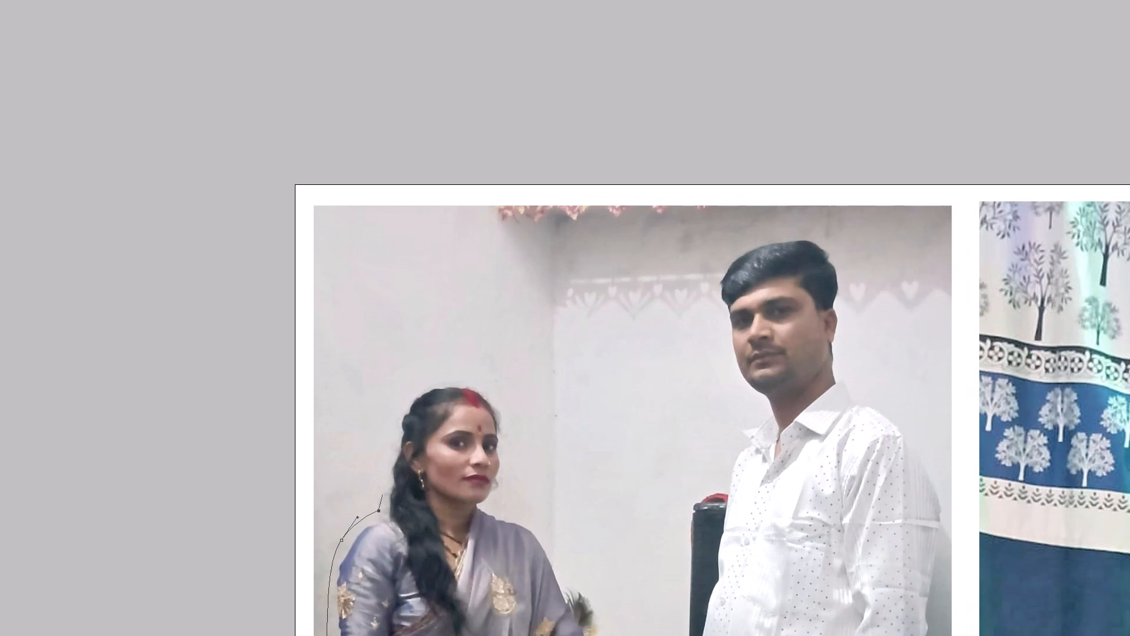
drag(388, 435, 388, 413)
drag(433, 377, 460, 368)
Carry the path around the woman's forehead and down past her cheek to the base of her neck, redoing ill-fitting anchors.
drag(510, 406, 518, 433)
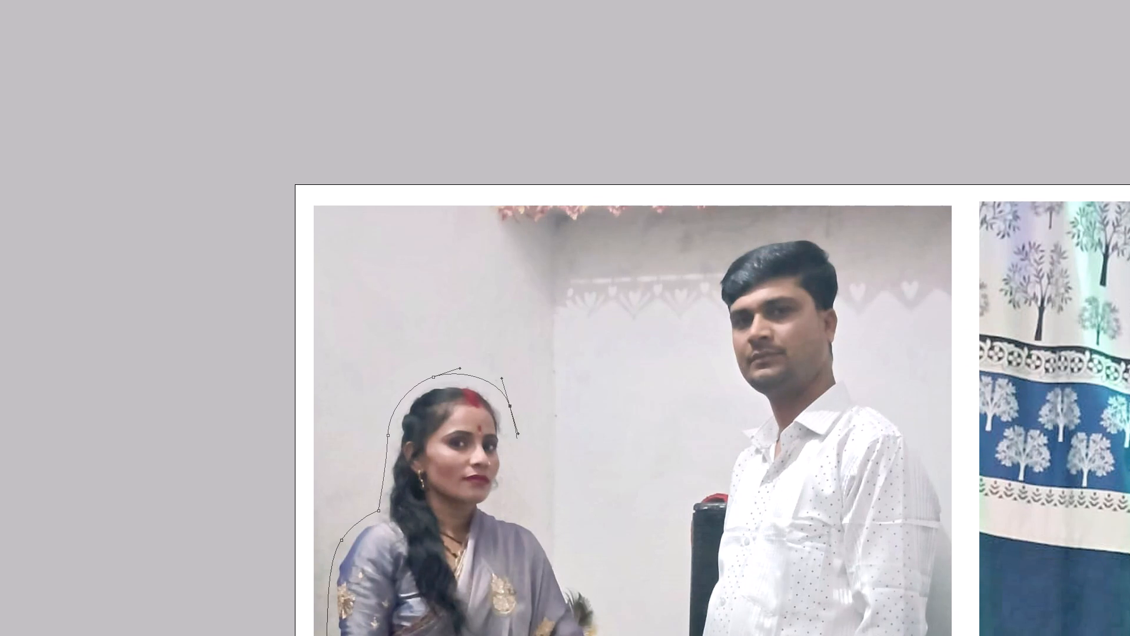
key(space)
drag(506, 443, 513, 386)
key(ctrl+plus)
key(ctrl+alt+z)
key(space)
drag(330, 356, 529, 336)
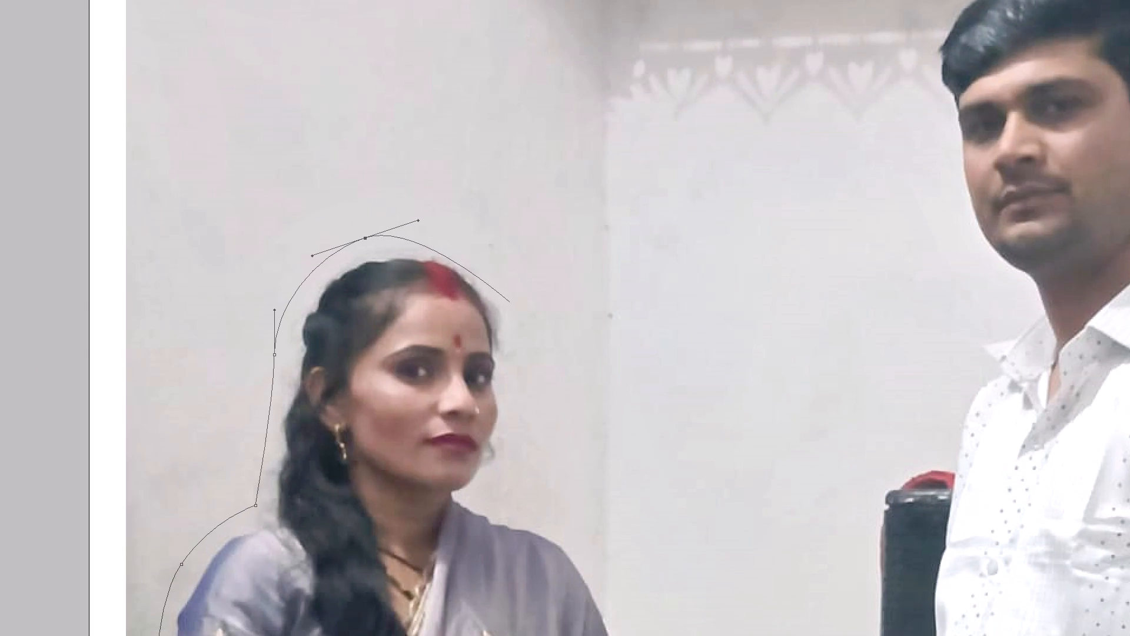
drag(510, 302, 540, 369)
drag(514, 457, 508, 476)
key(space)
drag(506, 478, 518, 406)
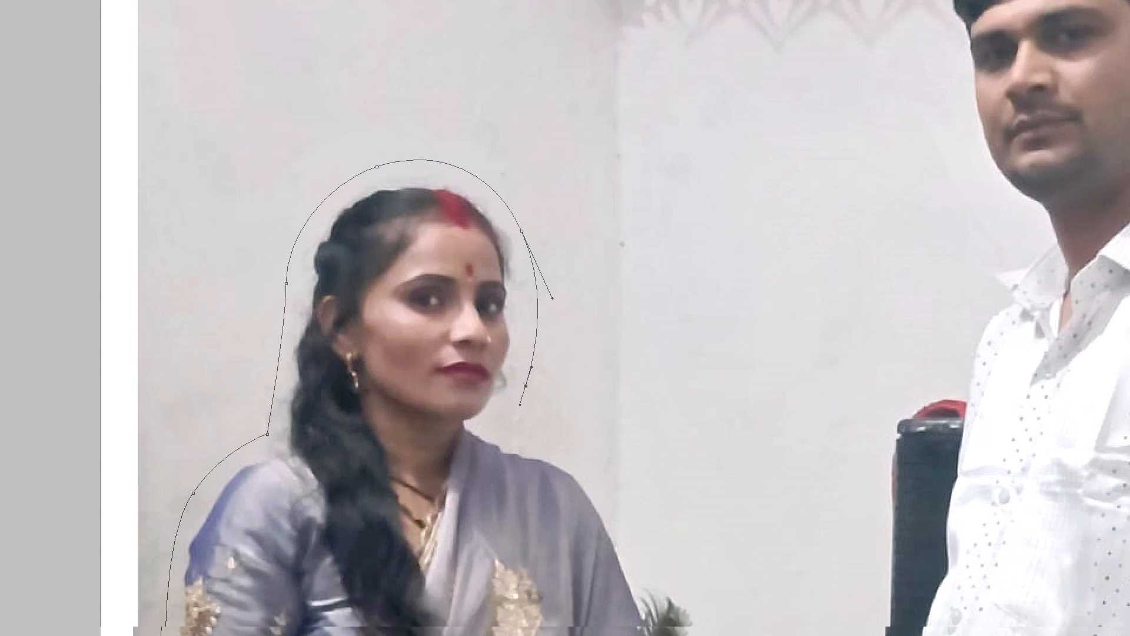
key(ctrl+alt+z)
drag(519, 367, 513, 399)
drag(504, 415, 497, 425)
click(494, 428)
Trace the path over the woman's inner shoulder and down her sleeve to just above the joined hands.
key(space)
drag(511, 433, 464, 395)
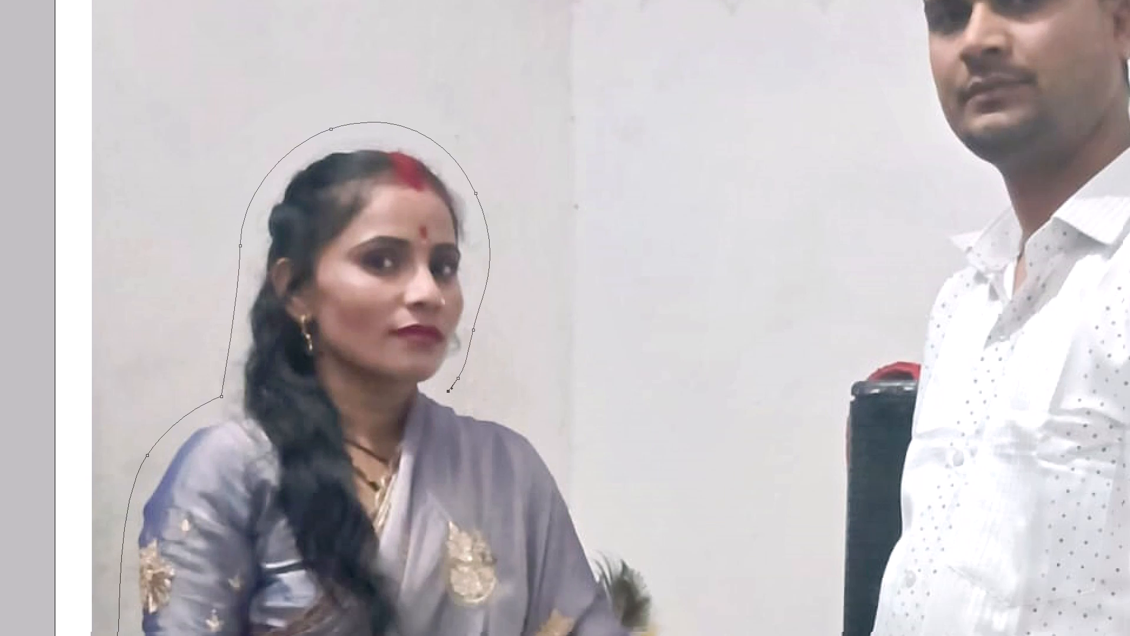
drag(557, 451, 604, 518)
key(space)
drag(596, 509, 519, 383)
drag(581, 549, 582, 554)
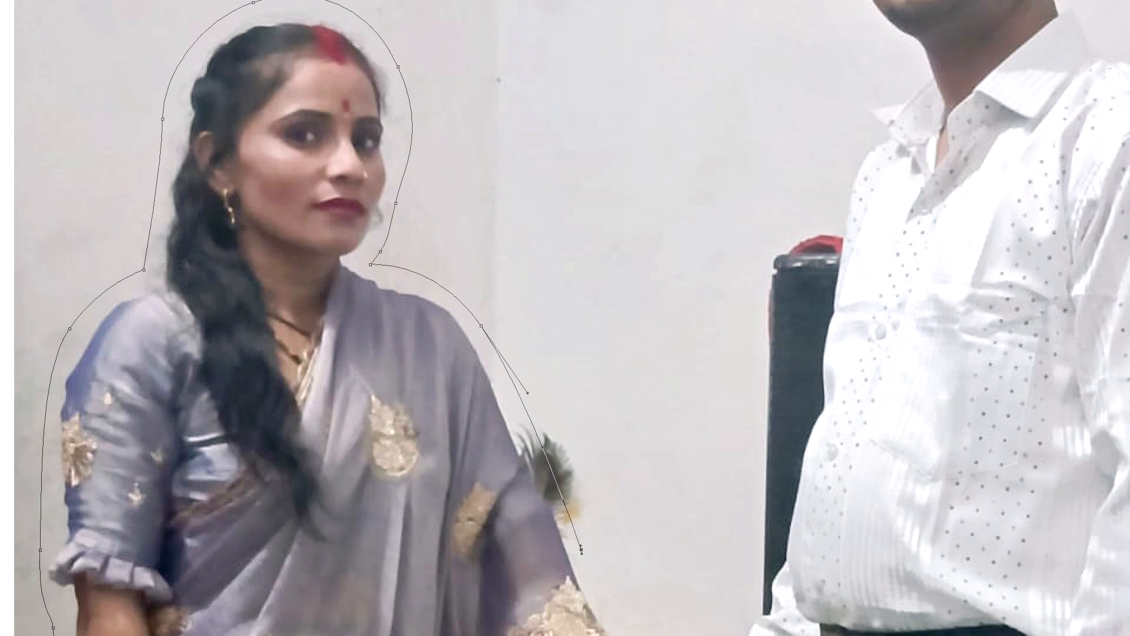
drag(582, 554, 599, 593)
key(space)
drag(606, 606, 522, 378)
drag(573, 466, 575, 473)
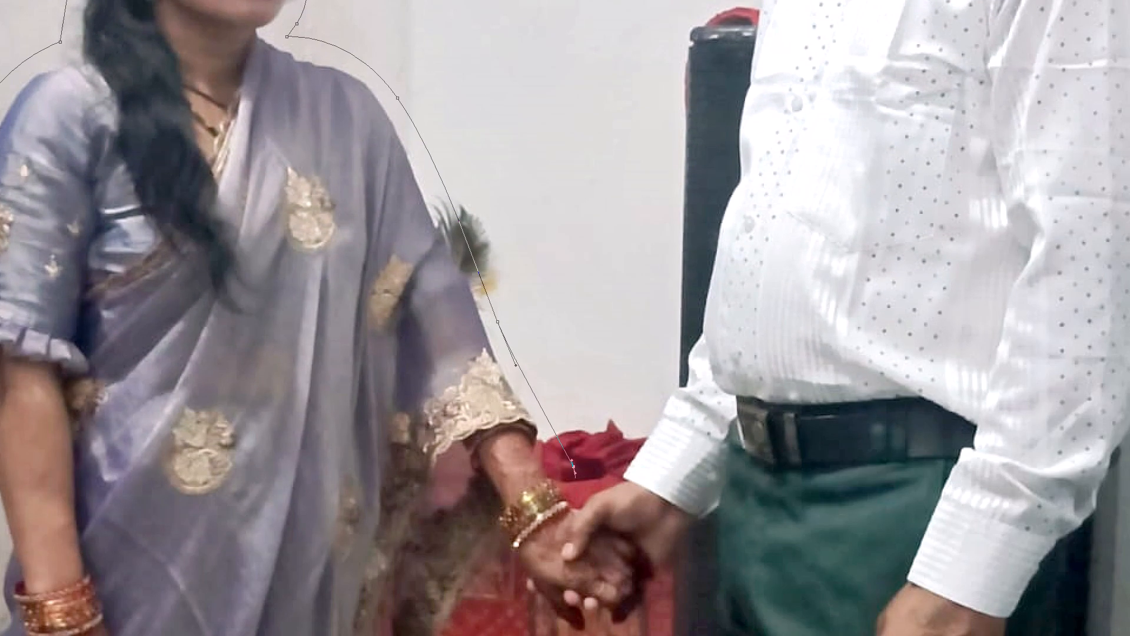
click(576, 478)
Take the path from the joined hands up the man's forearm and along the side of his shirt to his chest.
drag(603, 471, 615, 461)
drag(654, 403, 664, 389)
key(space)
drag(666, 382, 576, 508)
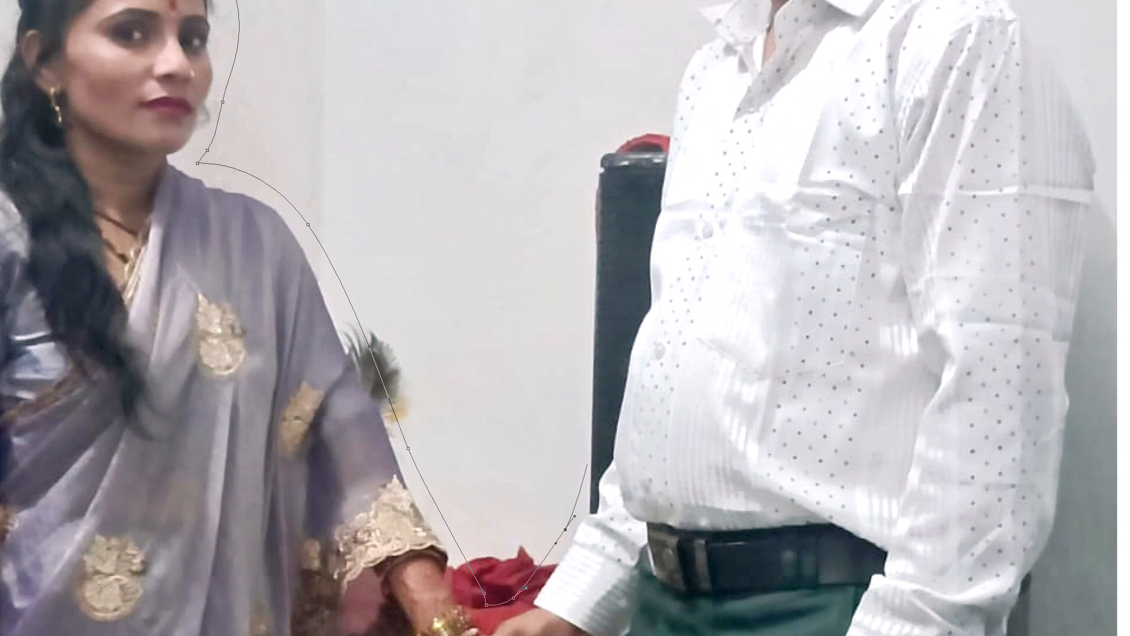
drag(604, 374, 613, 340)
key(ctrl+alt+z)
key(space)
drag(589, 405, 566, 463)
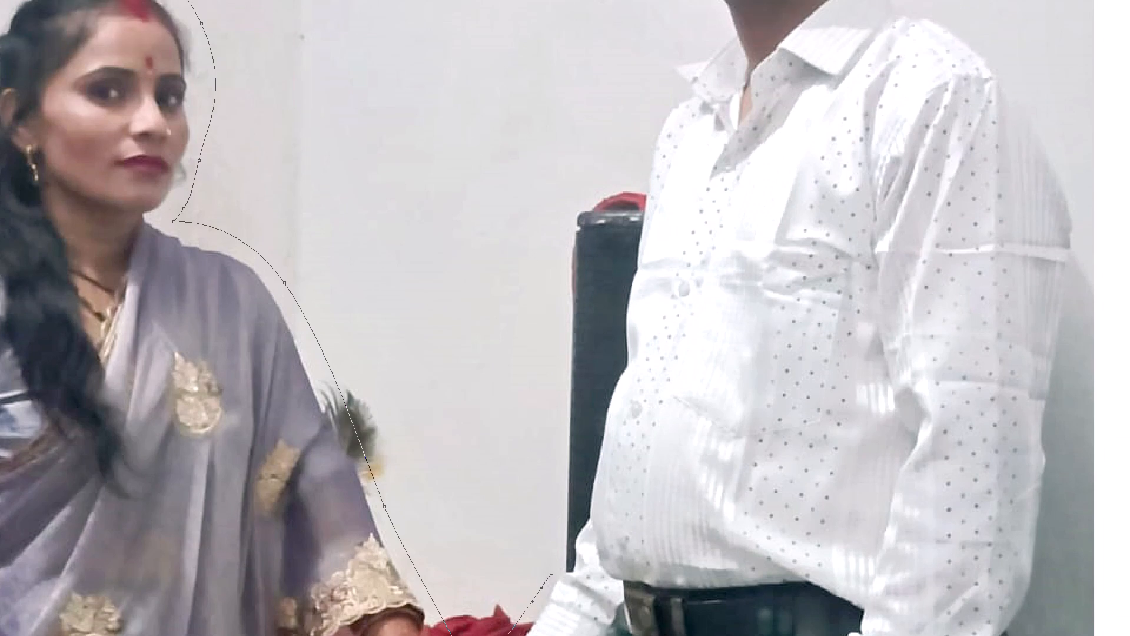
drag(583, 459, 600, 388)
key(space)
drag(600, 388, 529, 533)
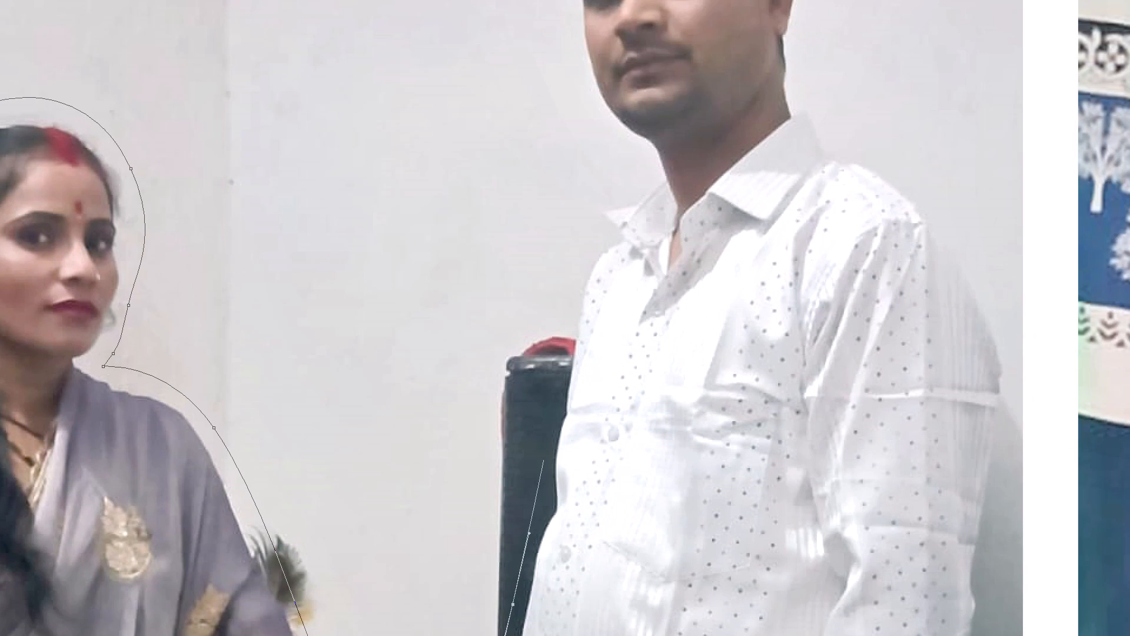
drag(546, 446, 551, 412)
key(space)
drag(554, 395, 541, 488)
key(space)
drag(569, 449, 540, 495)
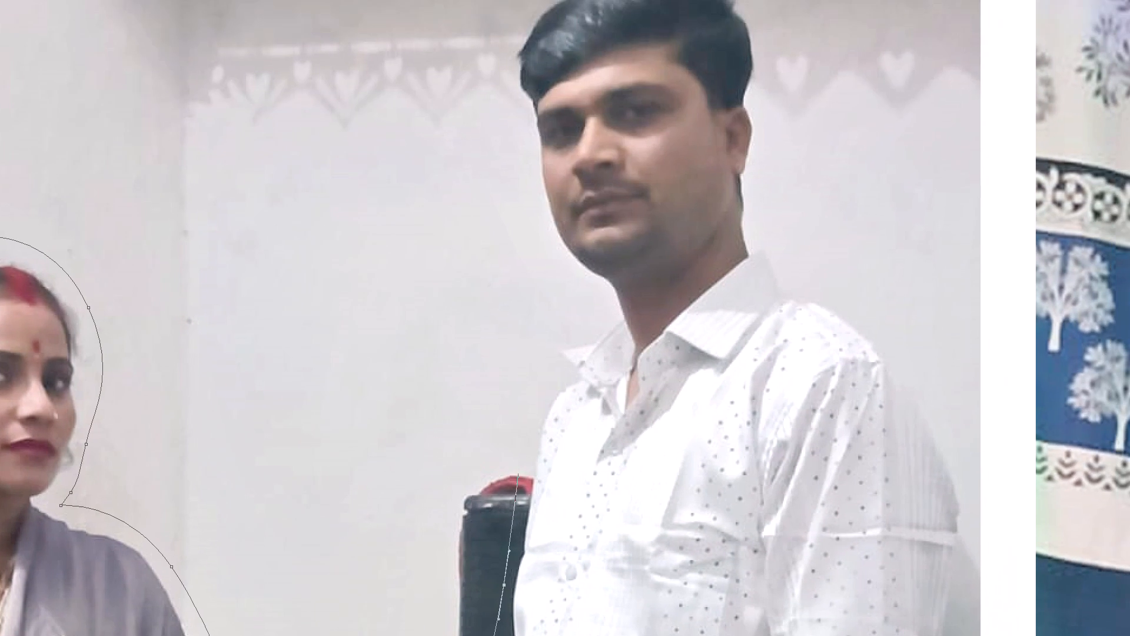
Trace the path over the man's shoulder and around his collar tip to his neck, replacing misplaced anchors.
drag(533, 415, 544, 383)
drag(556, 373, 559, 366)
drag(556, 343, 571, 334)
drag(593, 333, 599, 330)
key(space)
drag(606, 326, 589, 416)
key(ctrl+alt+z)
drag(588, 409, 591, 402)
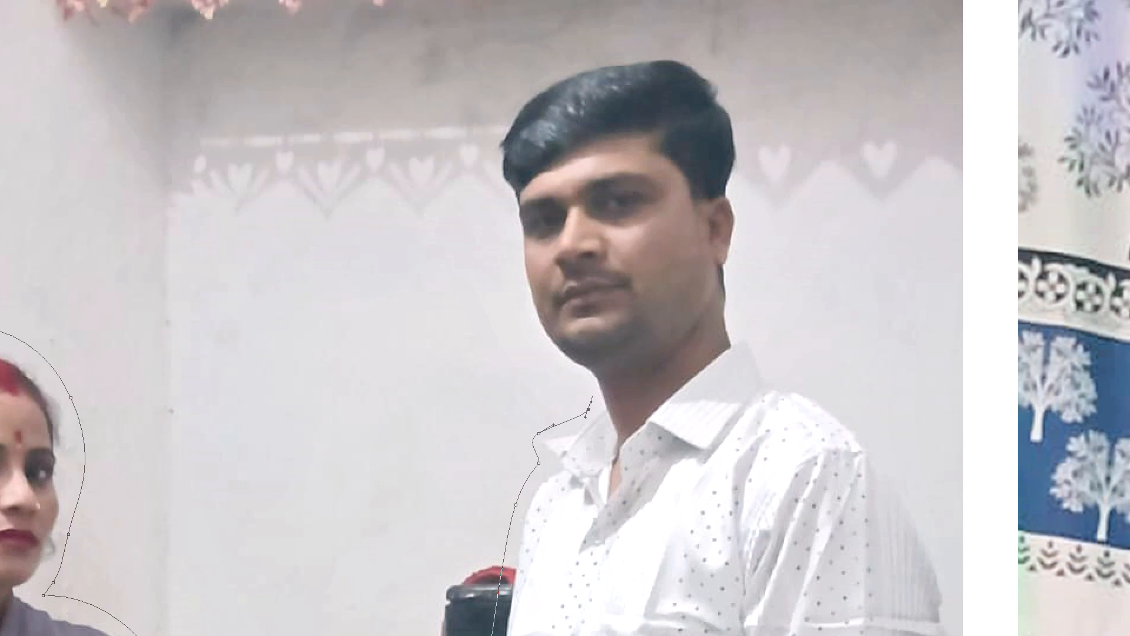
click(593, 387)
key(ctrl+alt+z)
drag(582, 381, 576, 379)
Continue the path under the man's chin and up the side of his face to his hairline, correcting the cheek anchor.
key(space)
drag(571, 376, 574, 447)
key(ctrl+alt+z)
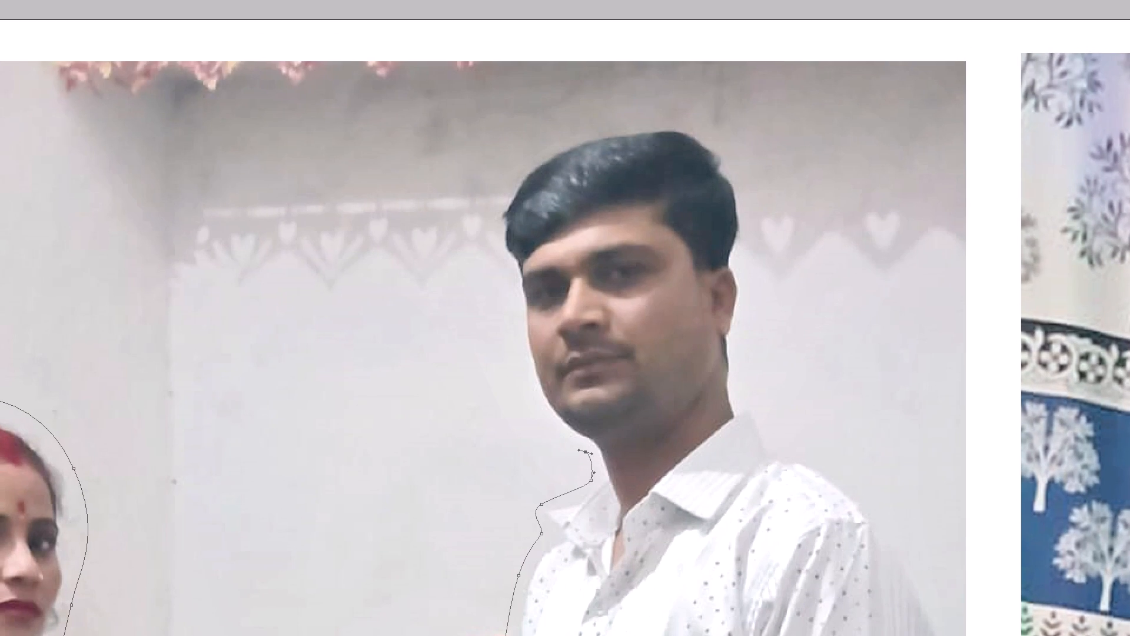
drag(580, 453, 568, 445)
key(space)
drag(562, 439, 561, 486)
drag(519, 416, 511, 369)
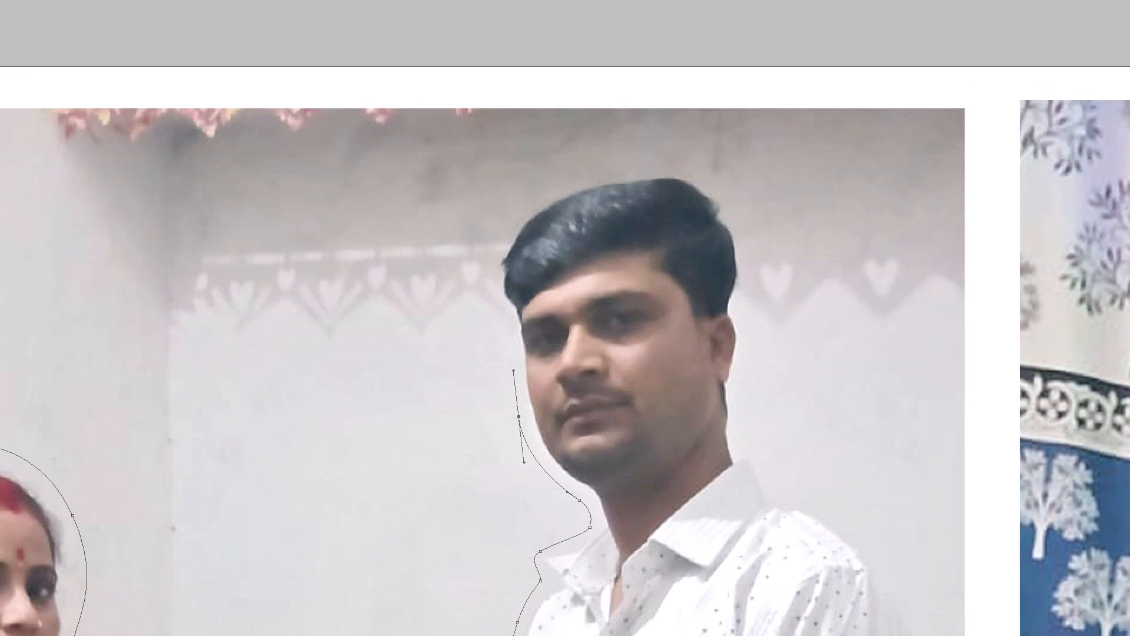
drag(511, 369, 511, 367)
key(ctrl+alt+z)
drag(517, 397, 513, 333)
drag(513, 333, 508, 333)
key(space)
drag(508, 333, 506, 452)
drag(496, 426, 493, 419)
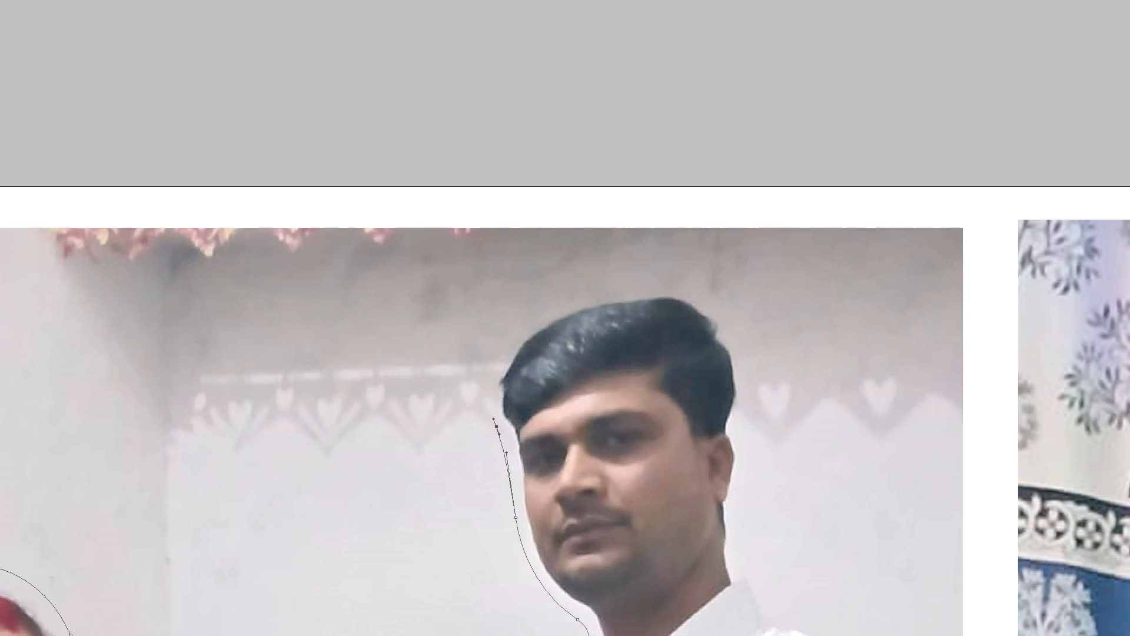
drag(493, 419, 489, 408)
Curve the path over the top of the man's hair and down to his ear, redoing the crown anchor.
drag(520, 328, 567, 290)
key(space)
drag(567, 290, 460, 367)
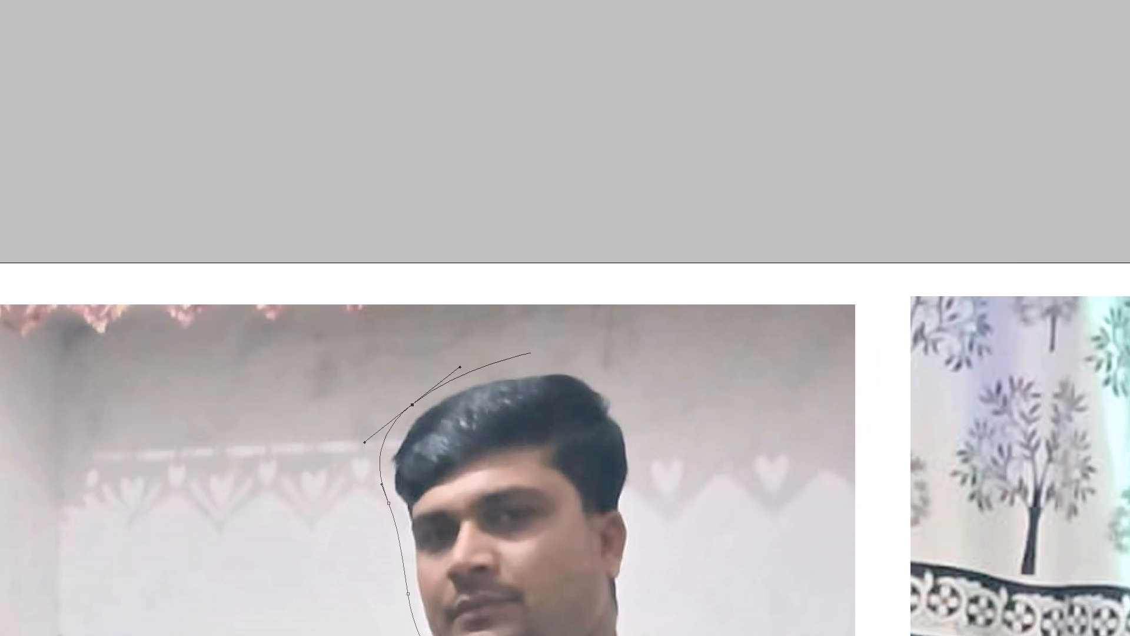
drag(581, 361, 637, 366)
key(ctrl+alt+z)
drag(590, 361, 613, 370)
drag(613, 370, 649, 377)
key(space)
drag(647, 384, 623, 342)
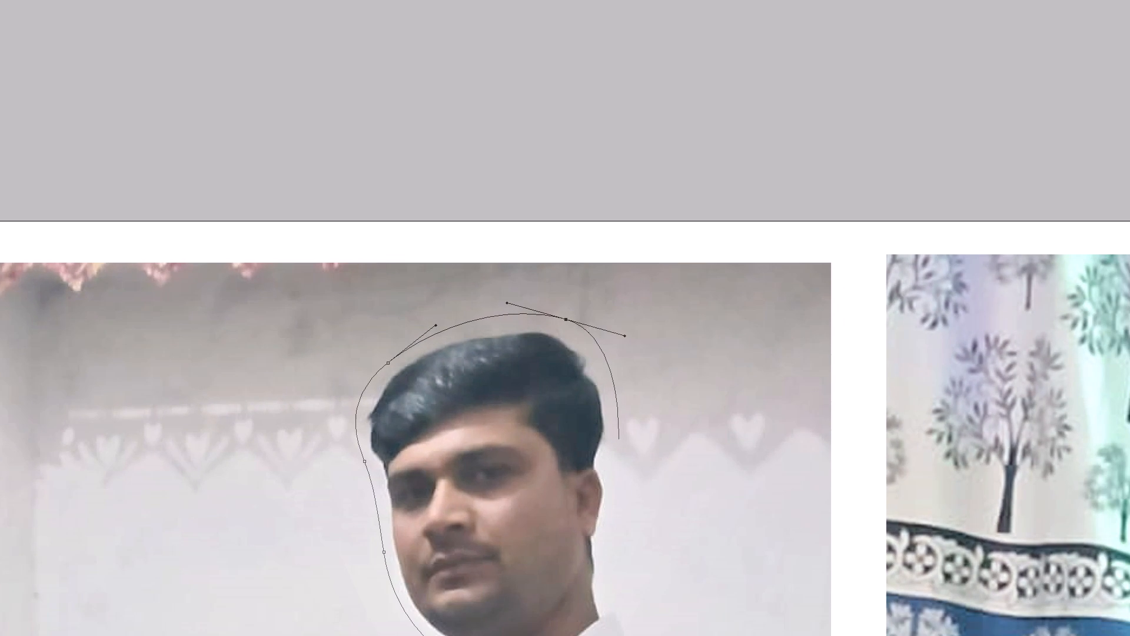
drag(619, 441, 619, 468)
Bring the path down past the man's ear and neck to the back of his collar.
key(space)
drag(619, 475, 620, 343)
drag(621, 382, 615, 425)
key(space)
drag(613, 433, 619, 339)
drag(618, 350, 618, 365)
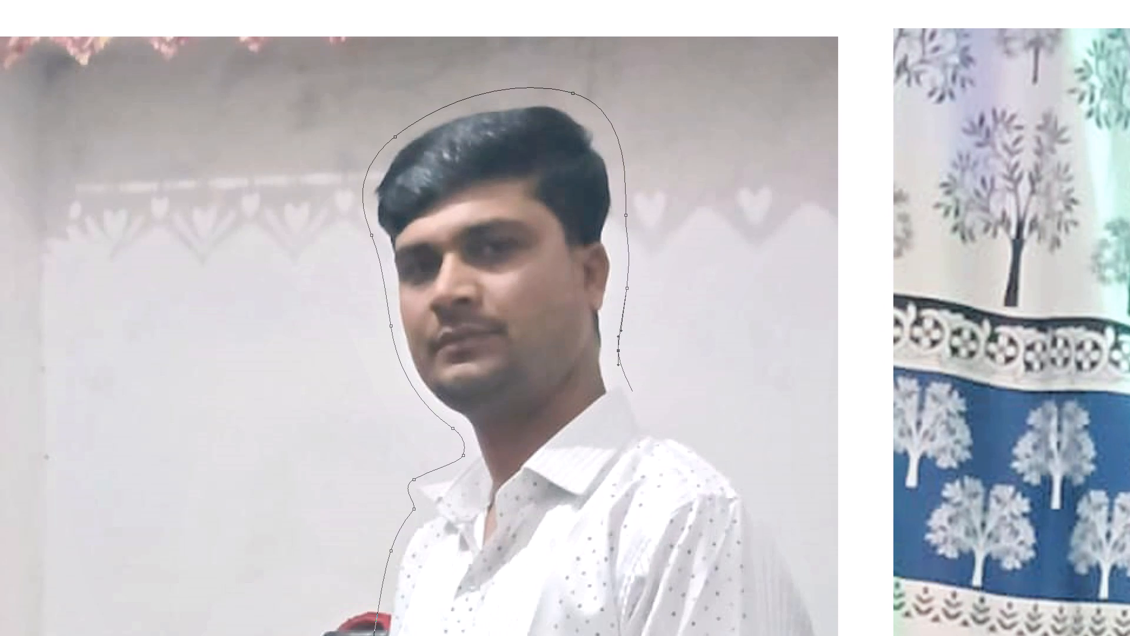
drag(643, 404, 647, 417)
Curve the path over the man's outer shoulder toward his upper arm, redoing the shoulder anchor with a wider curve.
key(space)
drag(647, 417, 601, 332)
drag(676, 370, 716, 439)
key(space)
drag(719, 438, 693, 329)
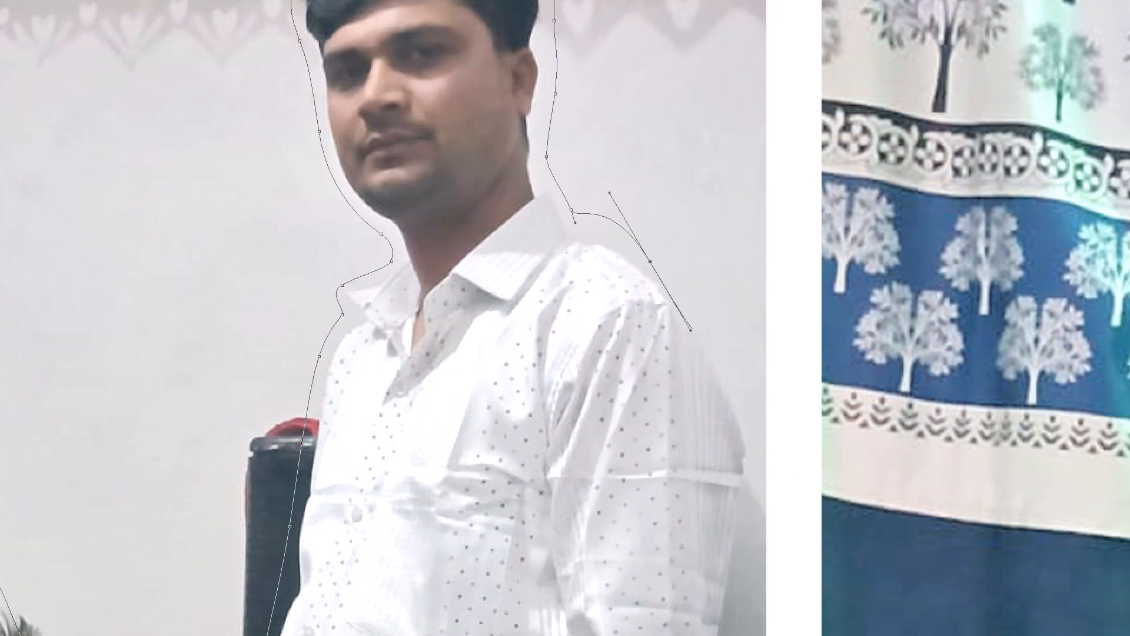
key(ctrl+alt+z)
drag(692, 304, 748, 387)
key(space)
drag(750, 395, 714, 312)
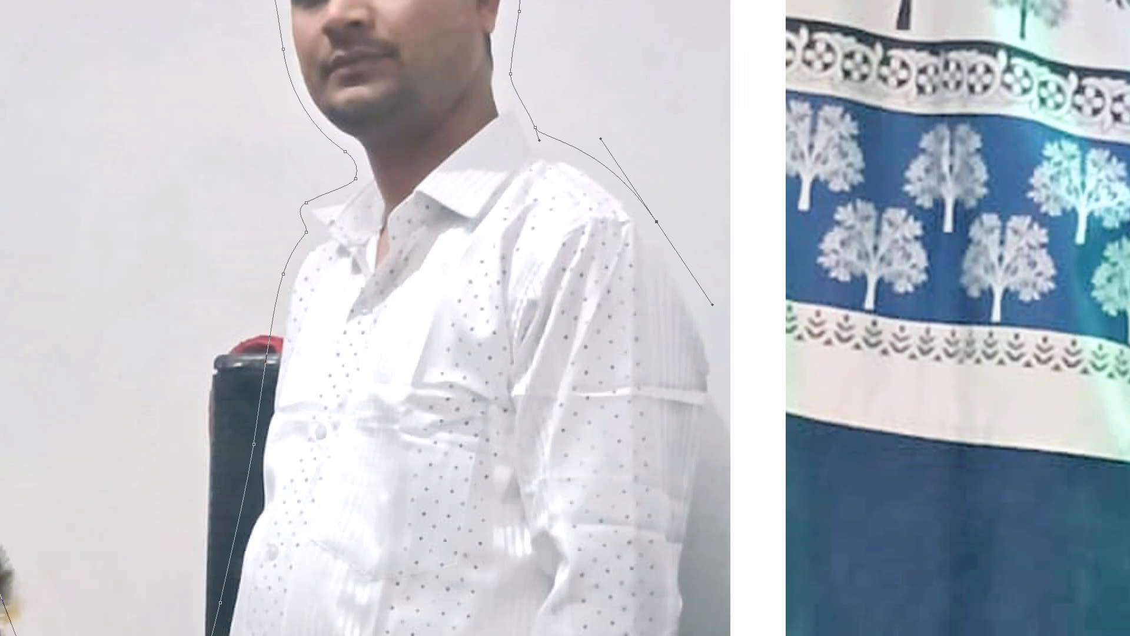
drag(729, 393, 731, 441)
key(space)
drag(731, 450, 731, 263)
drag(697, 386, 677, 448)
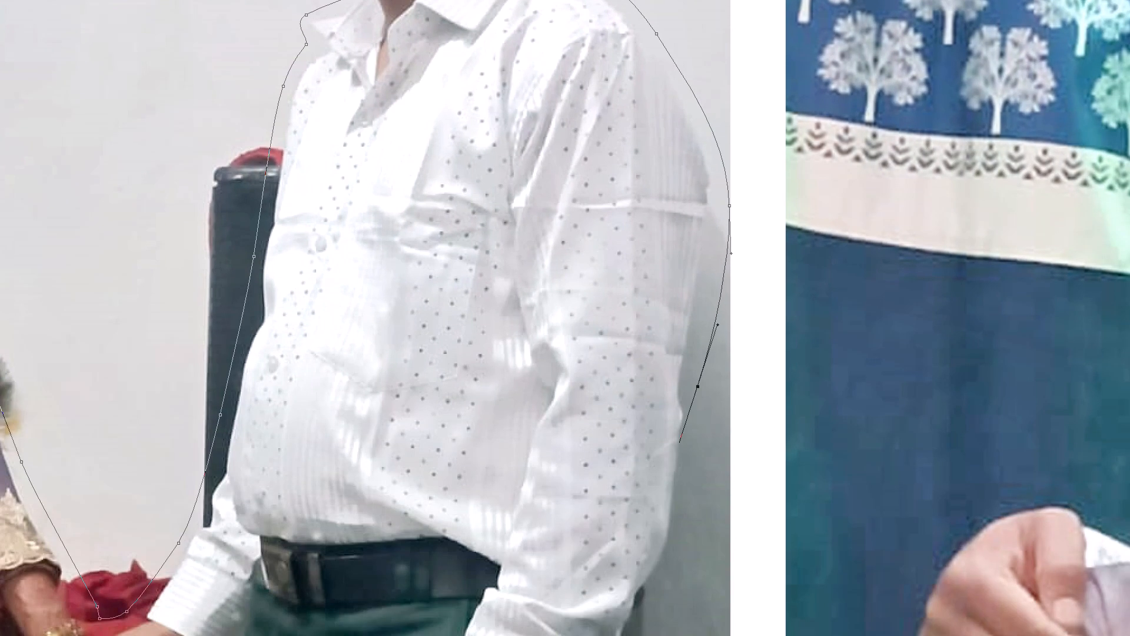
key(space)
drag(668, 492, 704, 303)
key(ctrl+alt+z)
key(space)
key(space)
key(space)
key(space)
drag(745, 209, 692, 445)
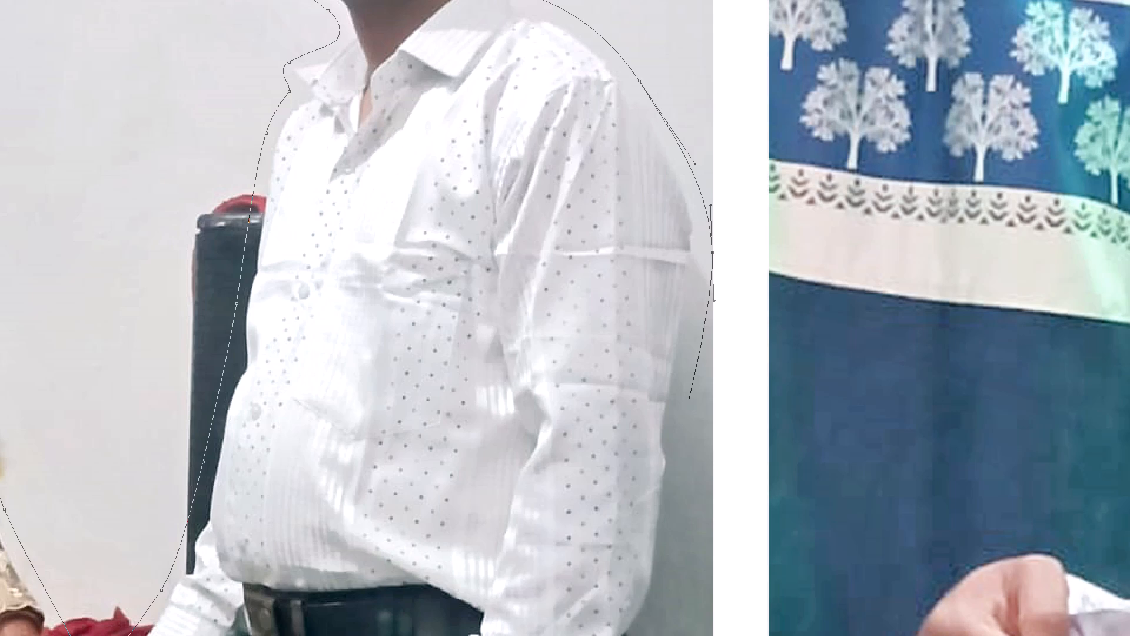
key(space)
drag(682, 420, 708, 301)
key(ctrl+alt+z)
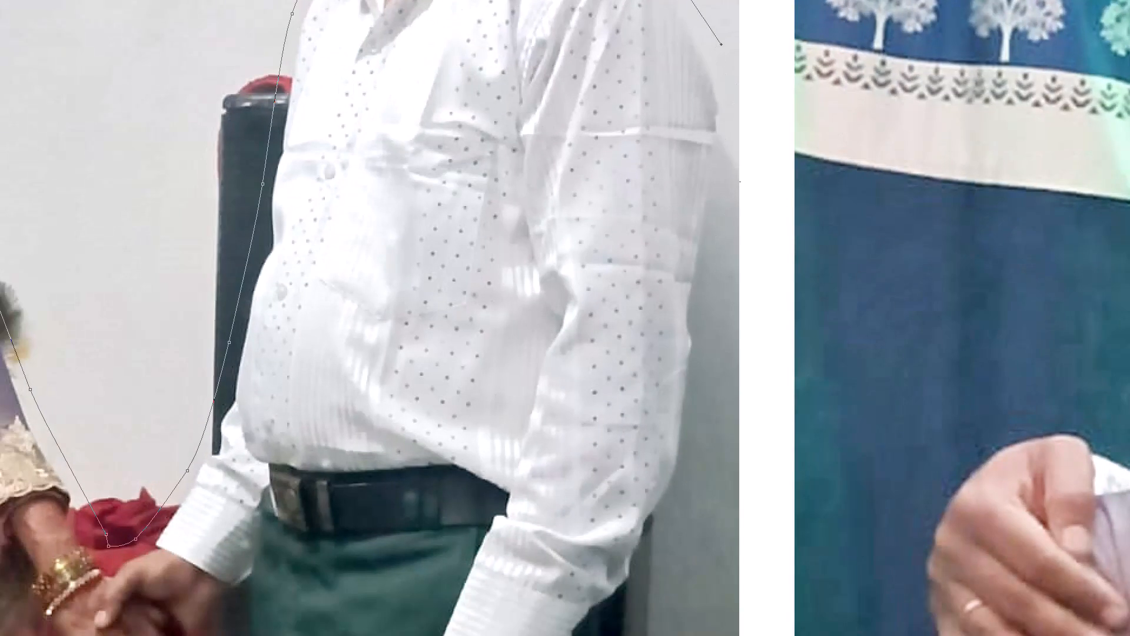
Trace the path down the outer edge of the man's sleeve, past his elbow, to the level of his cuff.
key(space)
drag(723, 148, 710, 213)
drag(717, 204, 699, 303)
key(space)
drag(699, 323, 697, 225)
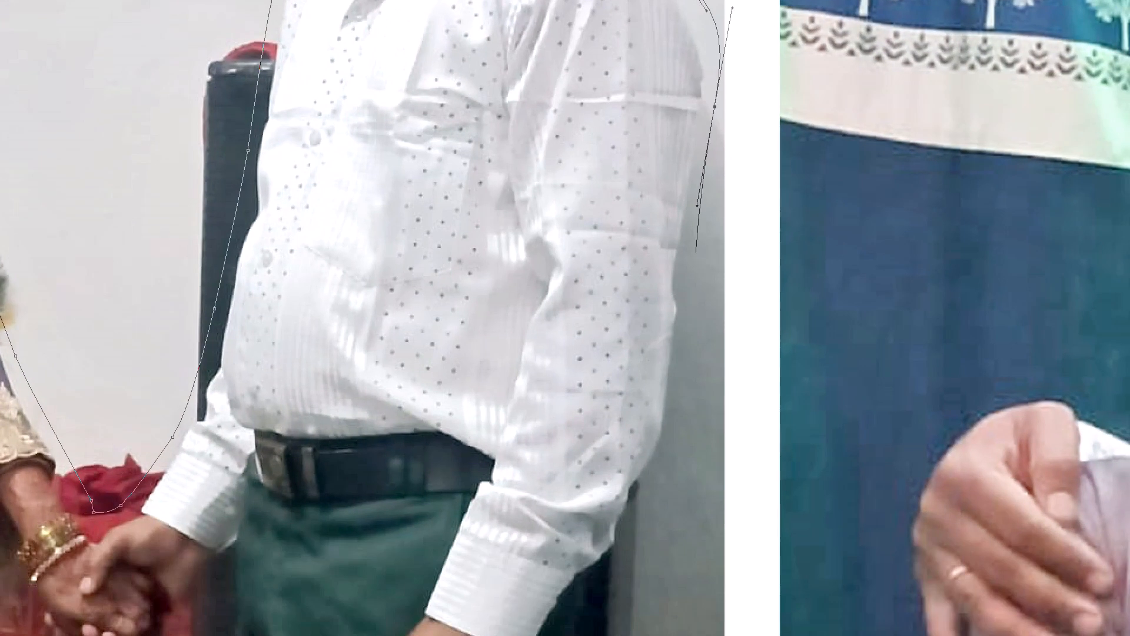
drag(687, 306, 683, 364)
key(space)
drag(676, 439, 677, 323)
drag(667, 353, 646, 405)
key(space)
drag(641, 404, 649, 265)
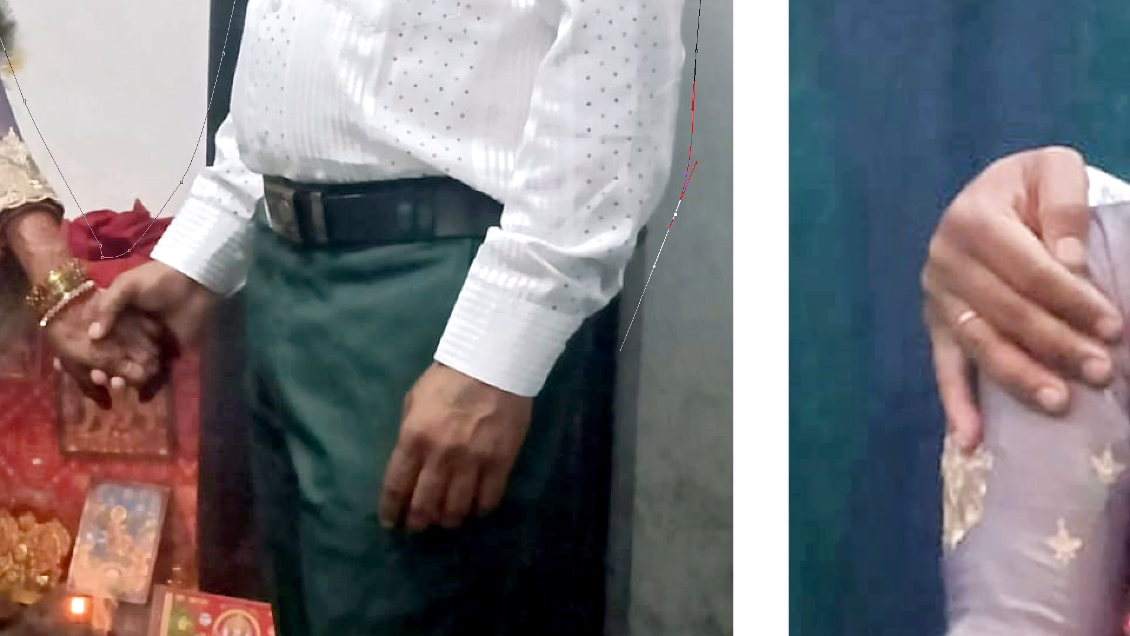
Extend the path down beside the man's trousers to just below the photo's bottom edge, redoing the first anchor.
drag(624, 397, 627, 483)
key(space)
key(ctrl+alt+z)
drag(639, 331, 639, 389)
key(space)
drag(642, 442, 642, 207)
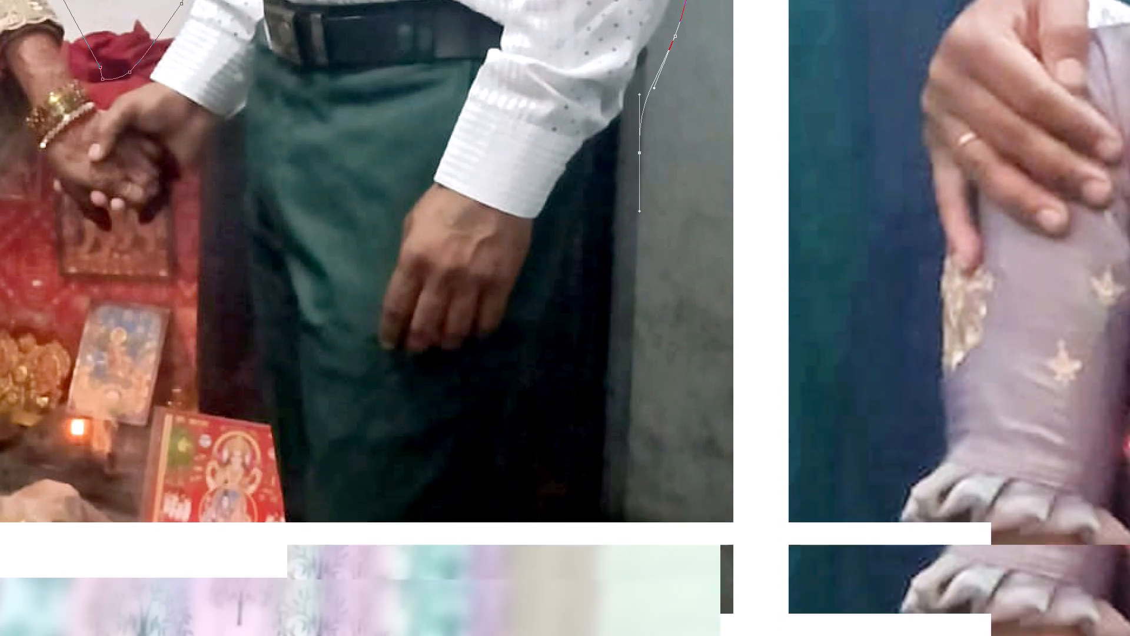
drag(617, 412, 617, 463)
click(617, 511)
key(ctrl+0)
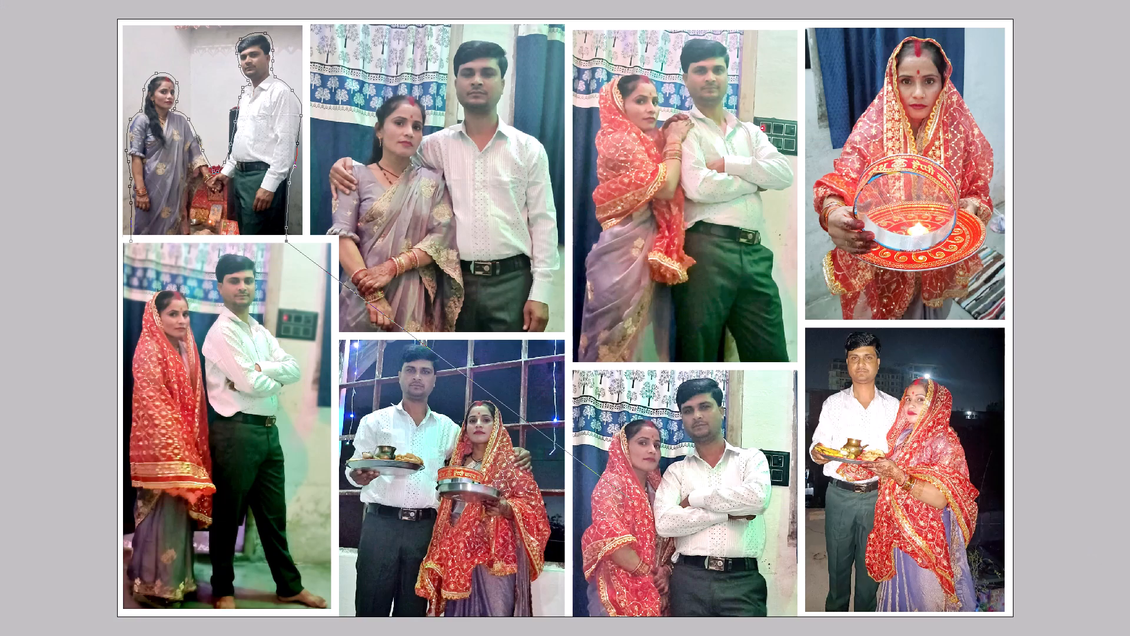
Carry the path outside the upper-left photo and around the collage's corner to enclose the couple's background.
key(space)
drag(470, 366, 881, 516)
drag(880, 365, 882, 236)
drag(677, 111, 557, 125)
drag(422, 227, 443, 371)
drag(454, 412, 513, 453)
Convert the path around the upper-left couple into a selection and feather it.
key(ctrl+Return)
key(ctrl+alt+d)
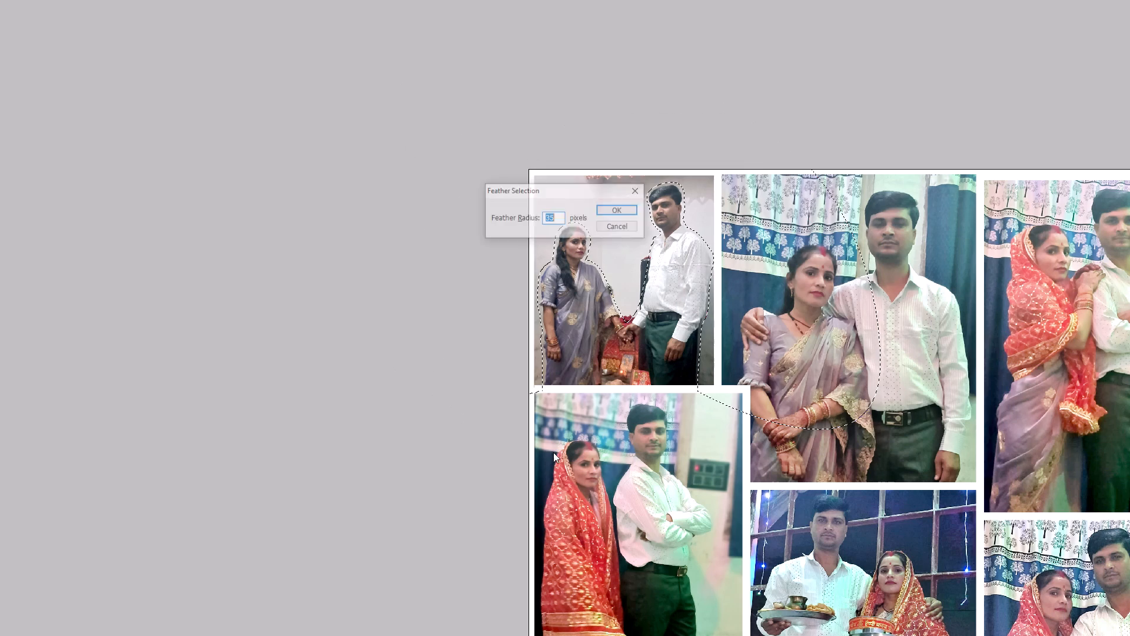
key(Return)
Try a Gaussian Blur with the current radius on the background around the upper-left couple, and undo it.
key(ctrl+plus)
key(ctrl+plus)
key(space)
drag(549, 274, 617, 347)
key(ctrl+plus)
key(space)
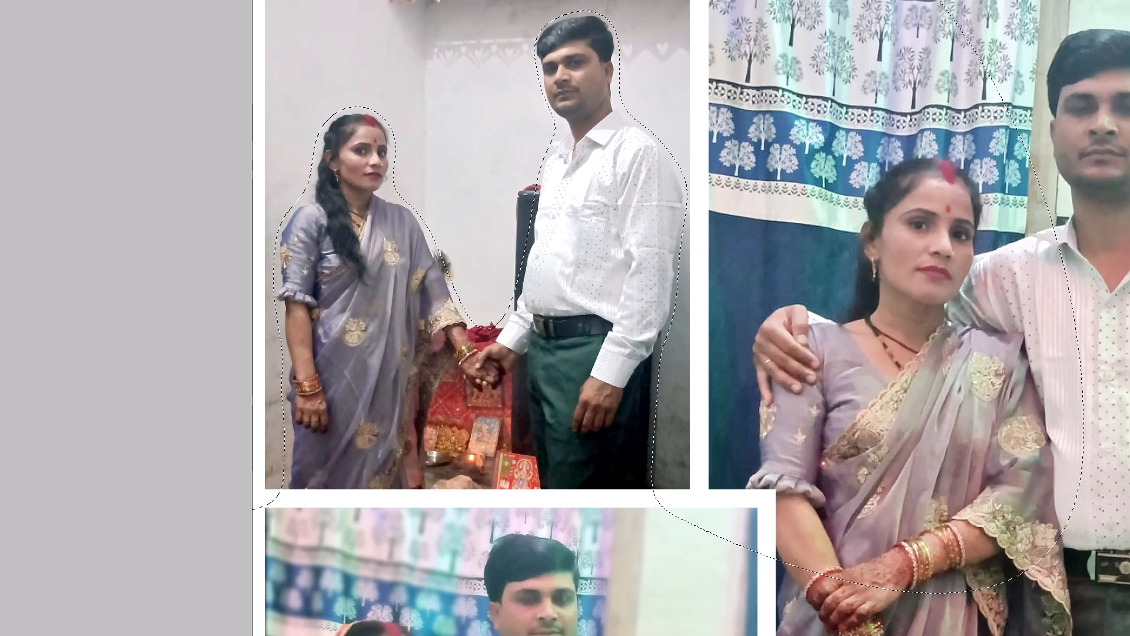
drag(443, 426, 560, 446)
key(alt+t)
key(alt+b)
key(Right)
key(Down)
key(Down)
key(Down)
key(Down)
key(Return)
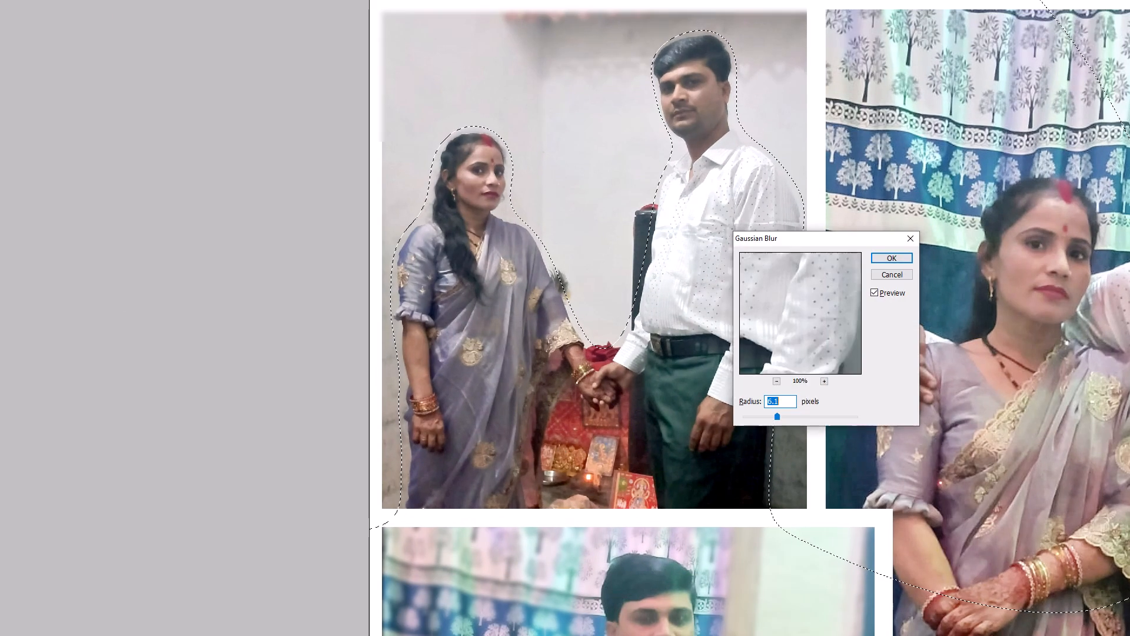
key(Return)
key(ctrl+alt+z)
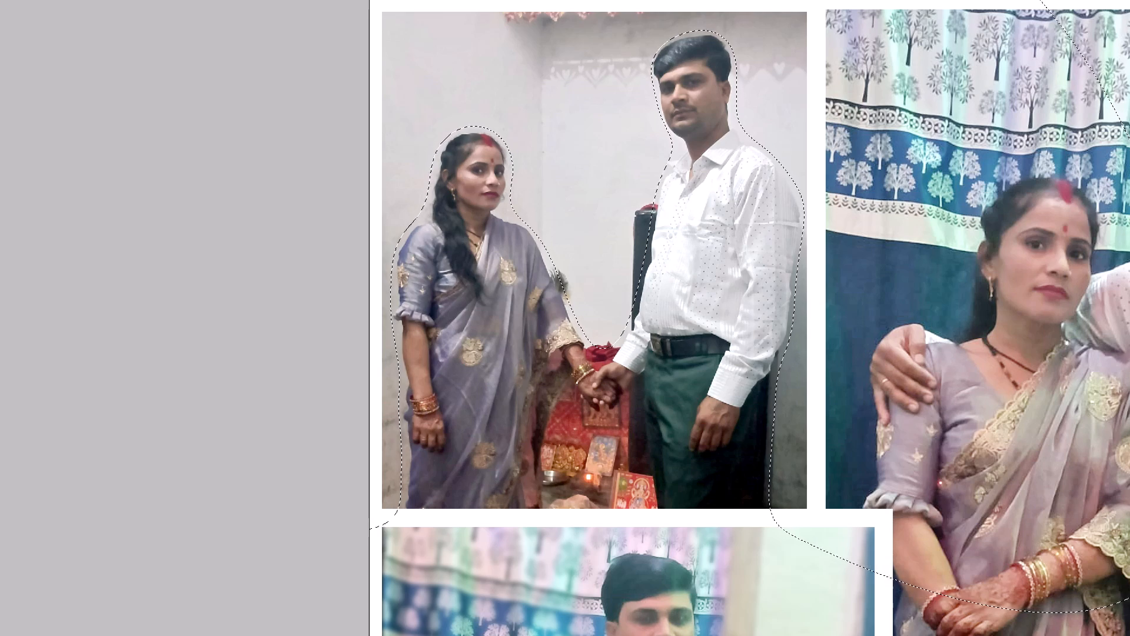
Clear the selection, duplicate the upper-left photo's Layer 1, and make the copy the active layer.
key(ctrl+d)
key(v)
right_click(560, 385)
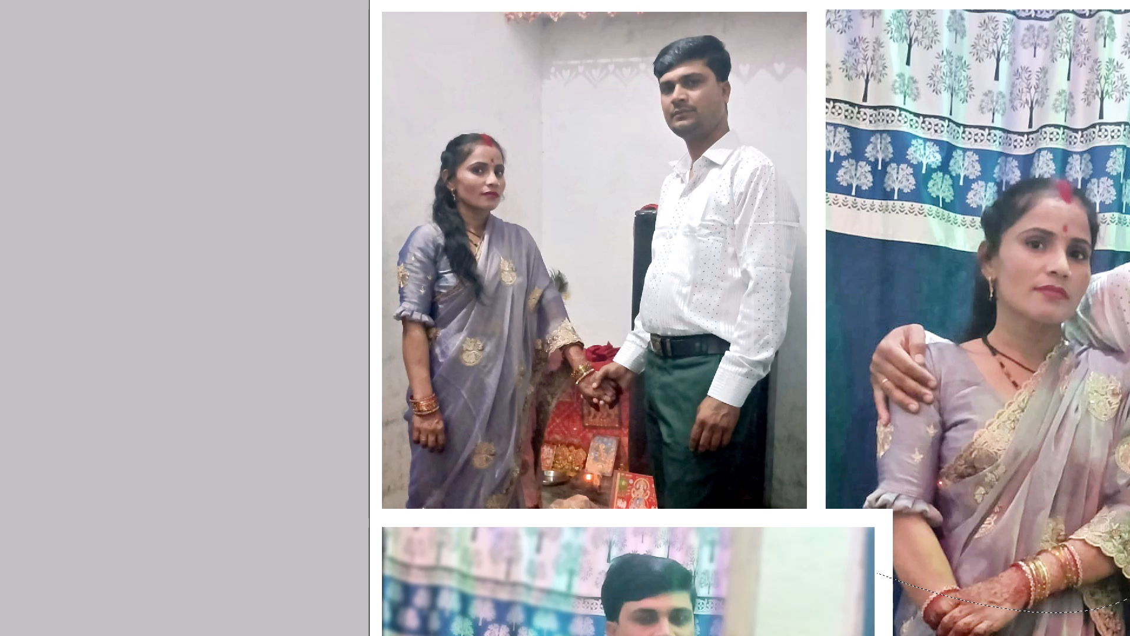
click(563, 386)
click(578, 392)
key(ctrl+j)
right_click(576, 392)
click(589, 395)
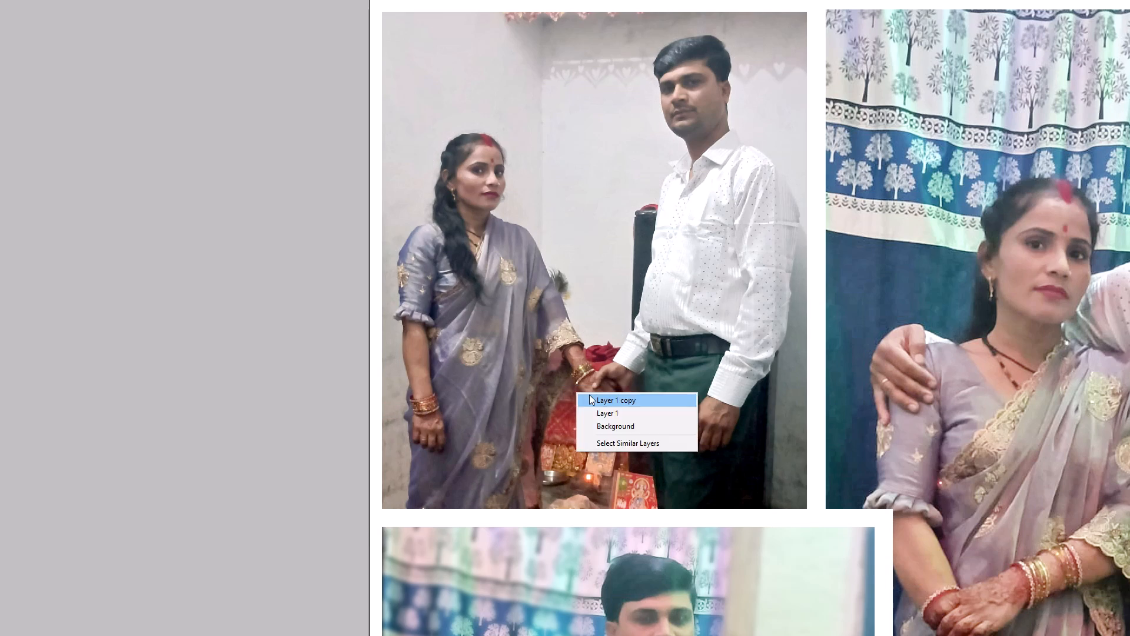
Load the saved Work Path as a selection and feather it by 1 pixel.
key(p)
key(F7)
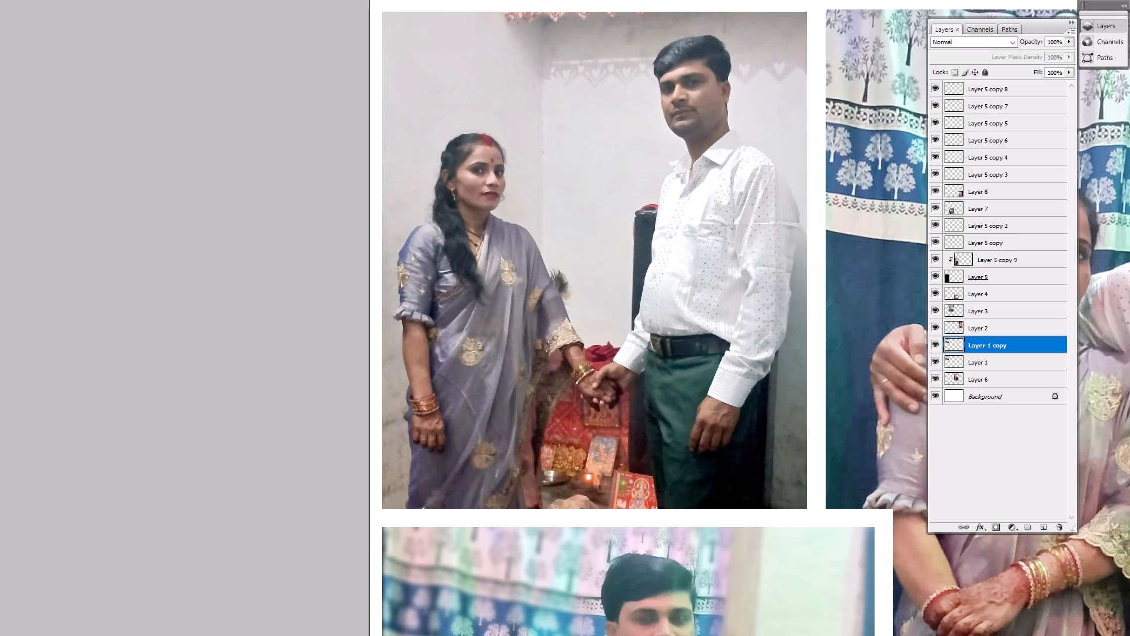
click(1011, 26)
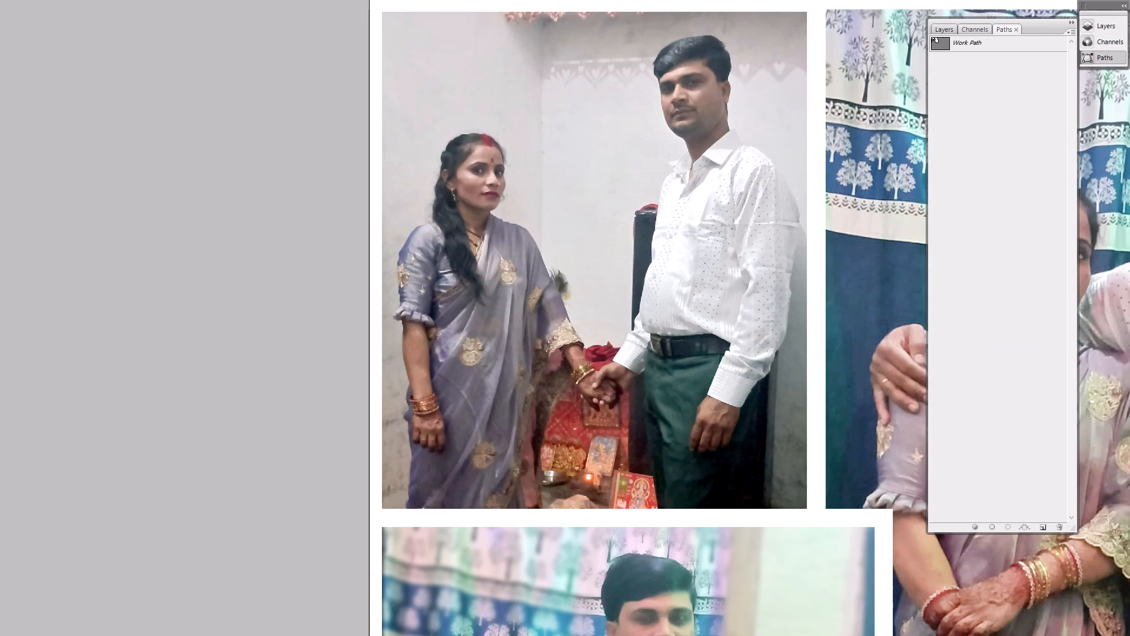
ctrl+click(942, 49)
key(ctrl+alt+d)
key(1)
key(Return)
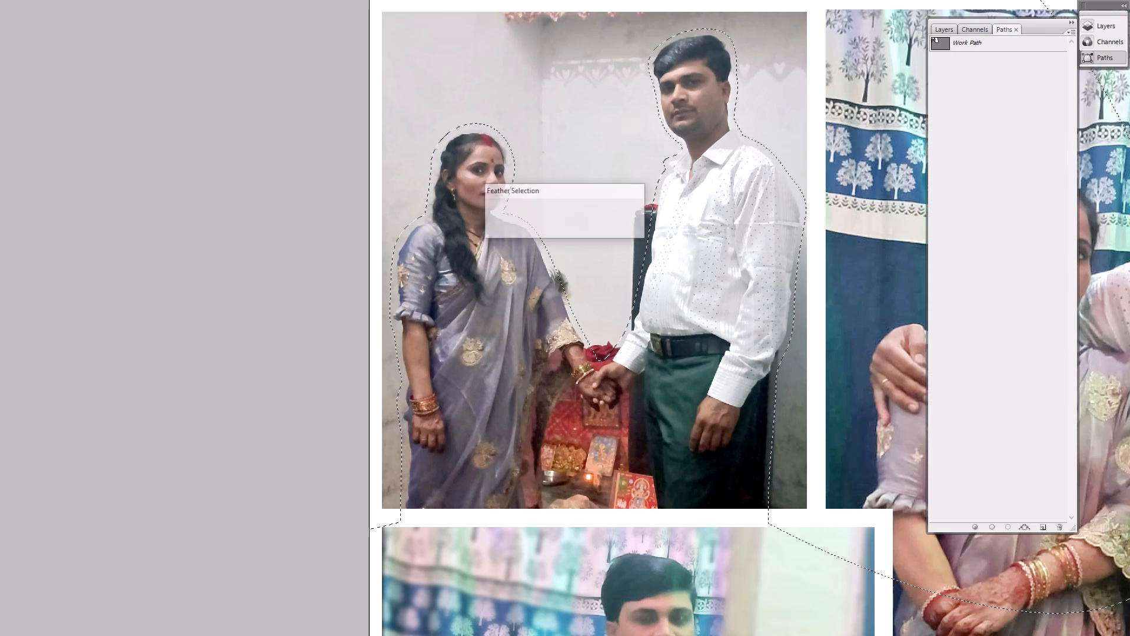
Apply Gaussian Blur to the selected background on the upper-left photo's duplicate layer.
key(v)
right_click(707, 287)
click(714, 291)
key(alt+t)
key(b)
key(Right)
key(Down)
key(Down)
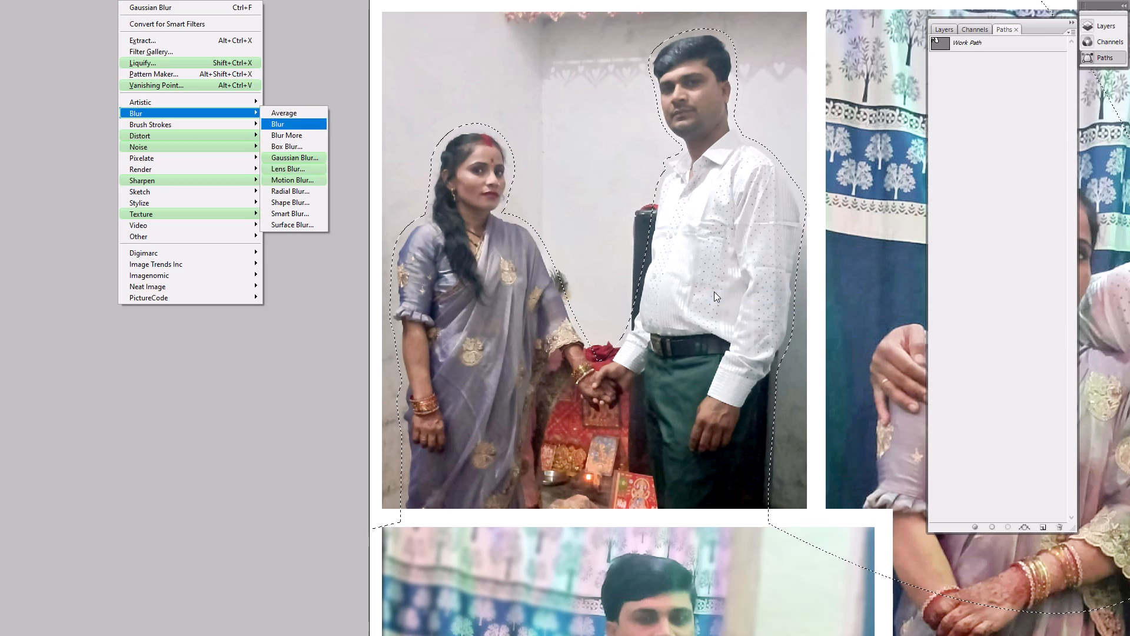
key(Down)
key(Down)
key(Return)
key(Return)
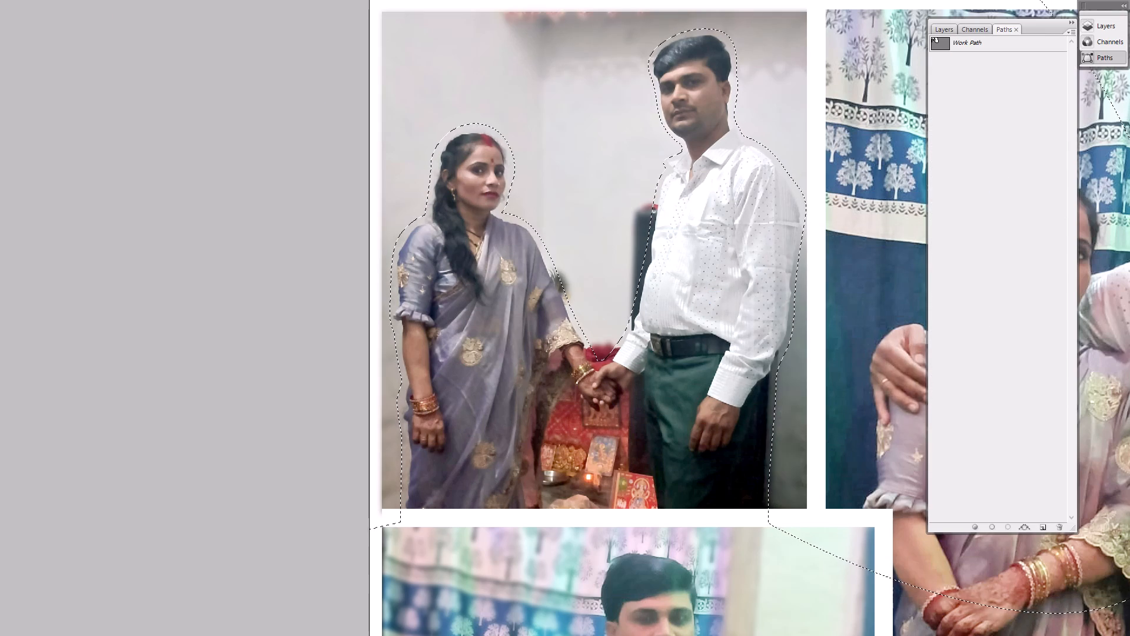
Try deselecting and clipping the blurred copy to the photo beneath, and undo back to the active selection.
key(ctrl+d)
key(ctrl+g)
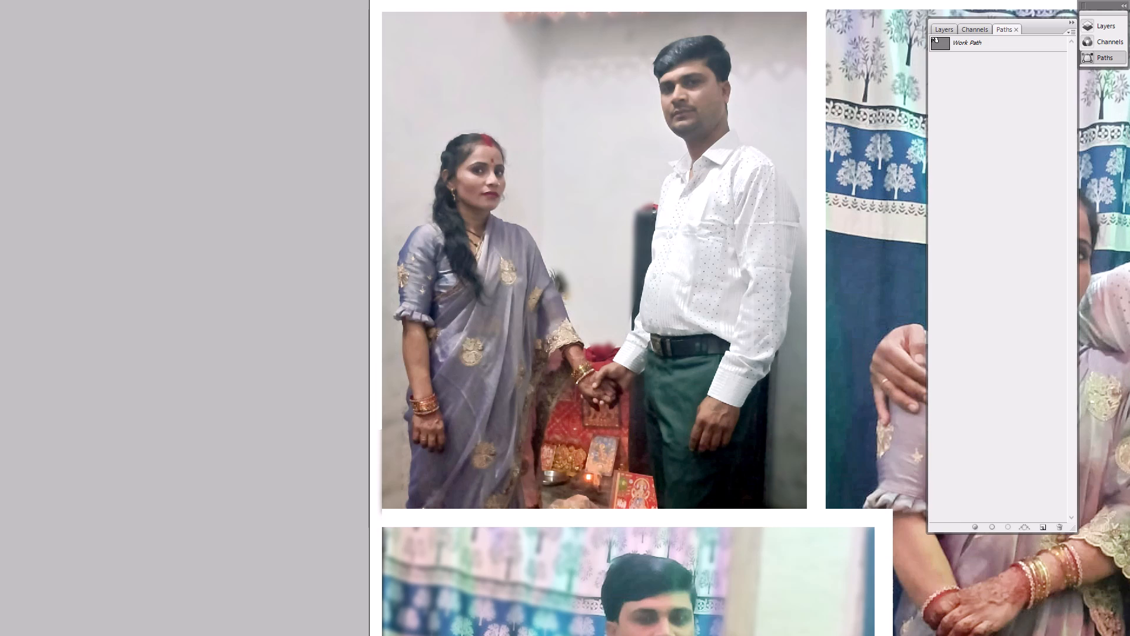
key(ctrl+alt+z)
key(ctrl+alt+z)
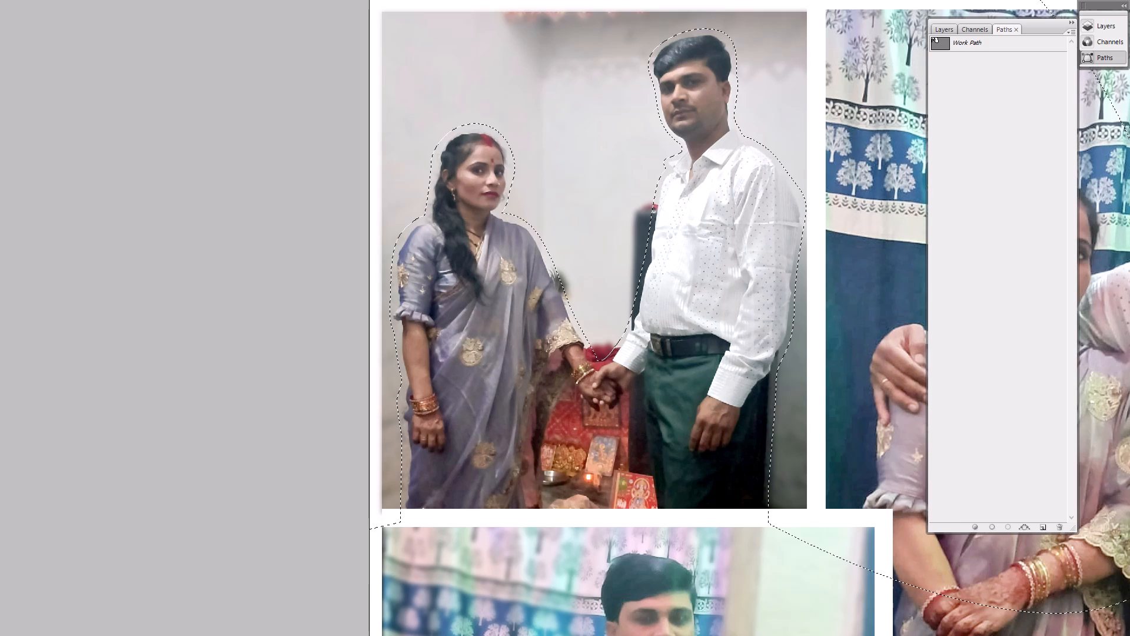
Repeat the Gaussian Blur on the background, deselect, and clip the blurred copy to the original photo layer.
key(ctrl+f)
key(ctrl+d)
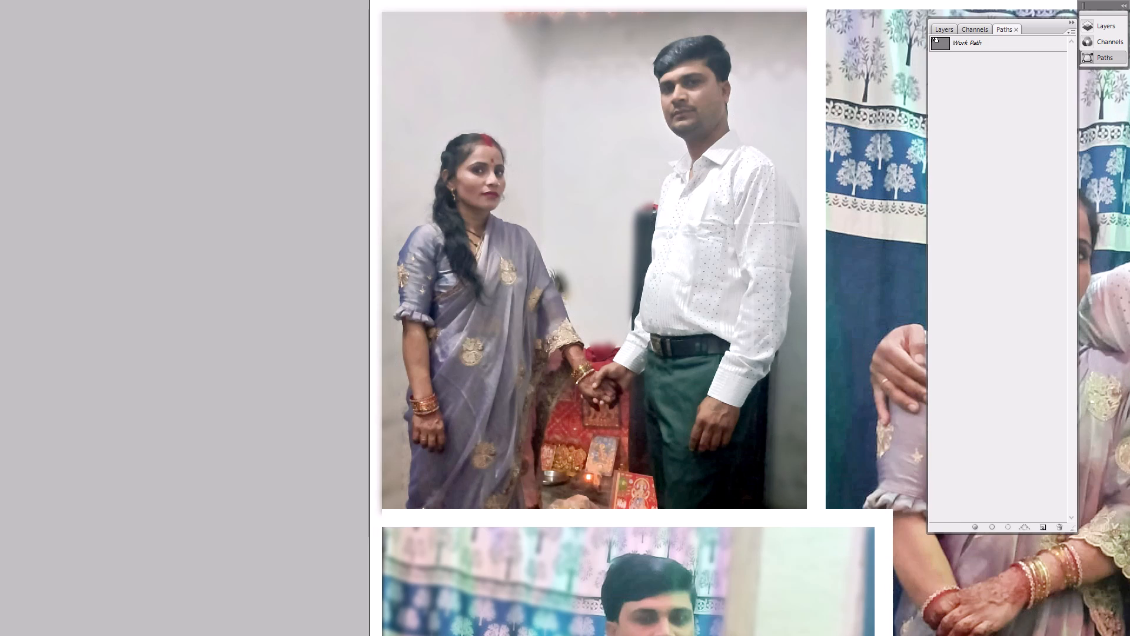
key(ctrl+g)
Duplicate Layer 3, the upper photo of the couple with his arm around her, and select the copy.
key(ctrl+minus)
key(Tab)
key(Tab)
key(v)
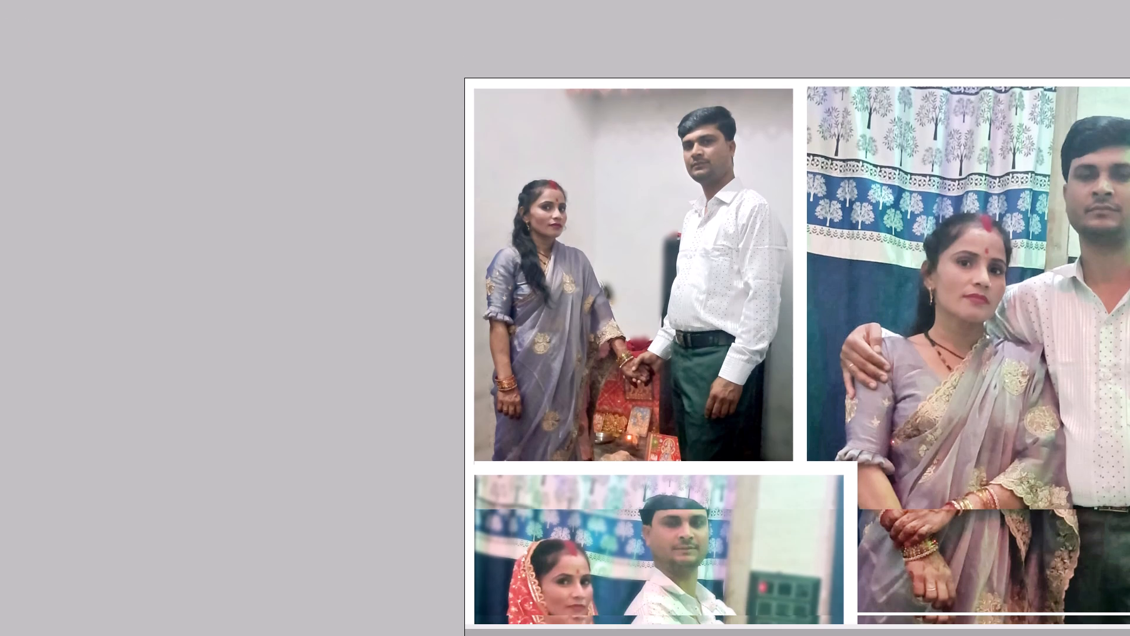
key(space)
key(space)
drag(864, 275, 539, 227)
right_click(619, 257)
click(652, 267)
key(space)
drag(619, 259, 567, 253)
right_click(583, 283)
click(620, 294)
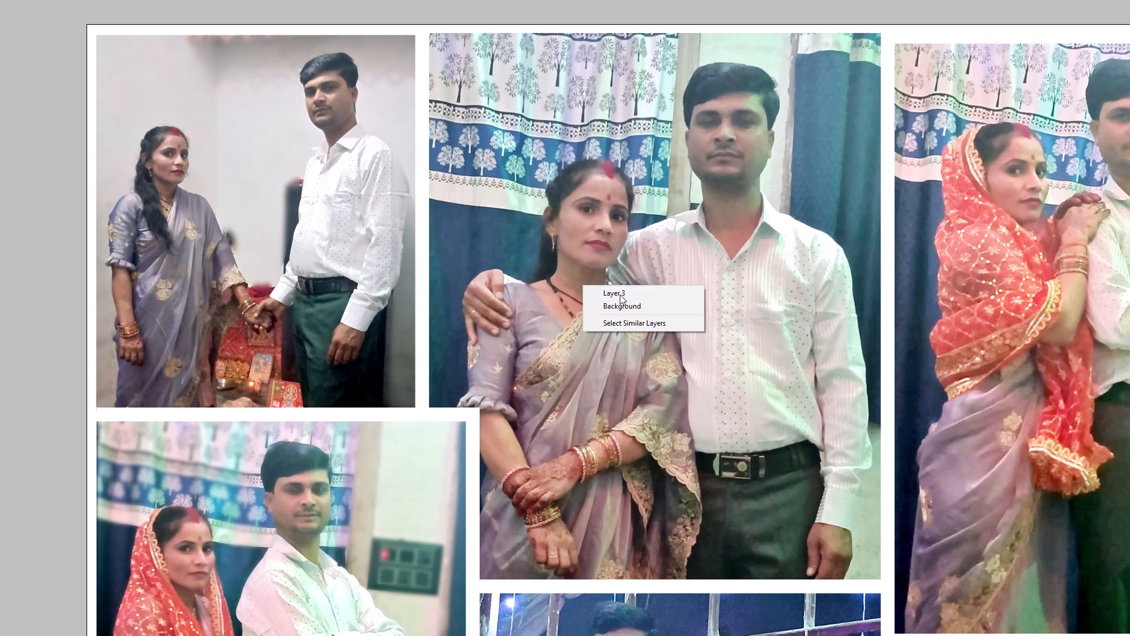
key(ctrl+j)
right_click(620, 294)
click(637, 299)
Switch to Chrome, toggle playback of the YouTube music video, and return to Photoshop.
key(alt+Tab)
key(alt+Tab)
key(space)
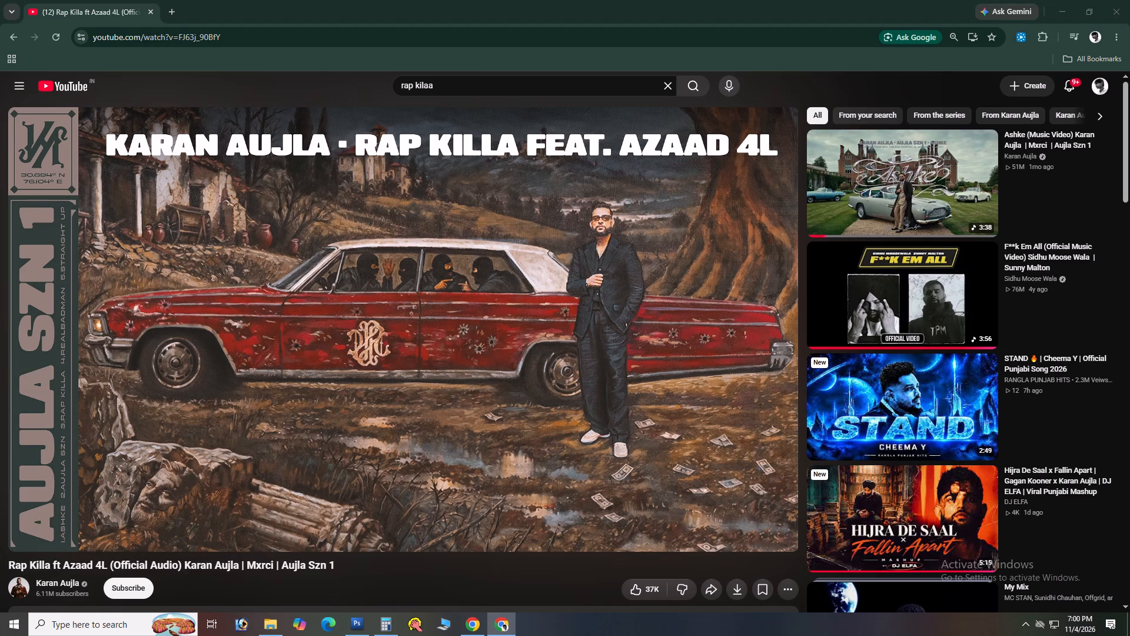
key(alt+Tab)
On Layer 3's copy, start a Pen path below the woman's sleeve and curve it around the man's hand to her neck.
right_click(629, 329)
click(641, 334)
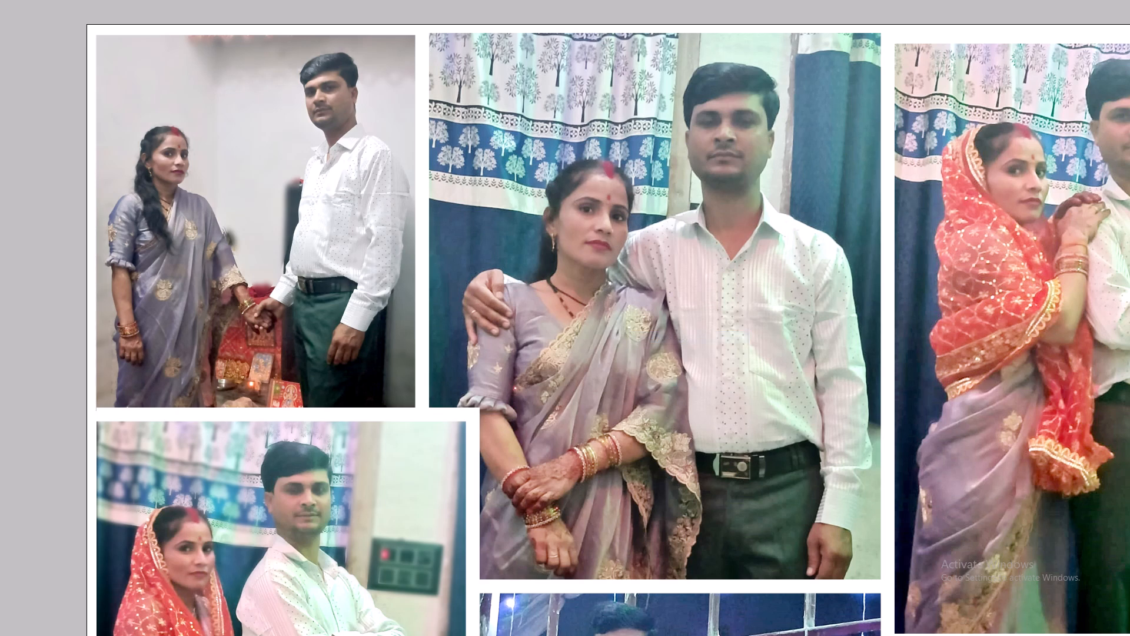
right_click(641, 334)
click(664, 340)
key(p)
drag(447, 412, 453, 399)
drag(458, 377, 456, 366)
drag(454, 332, 453, 320)
key(space)
drag(450, 310, 420, 380)
drag(438, 338, 461, 317)
key(ctrl+plus)
drag(453, 333, 463, 336)
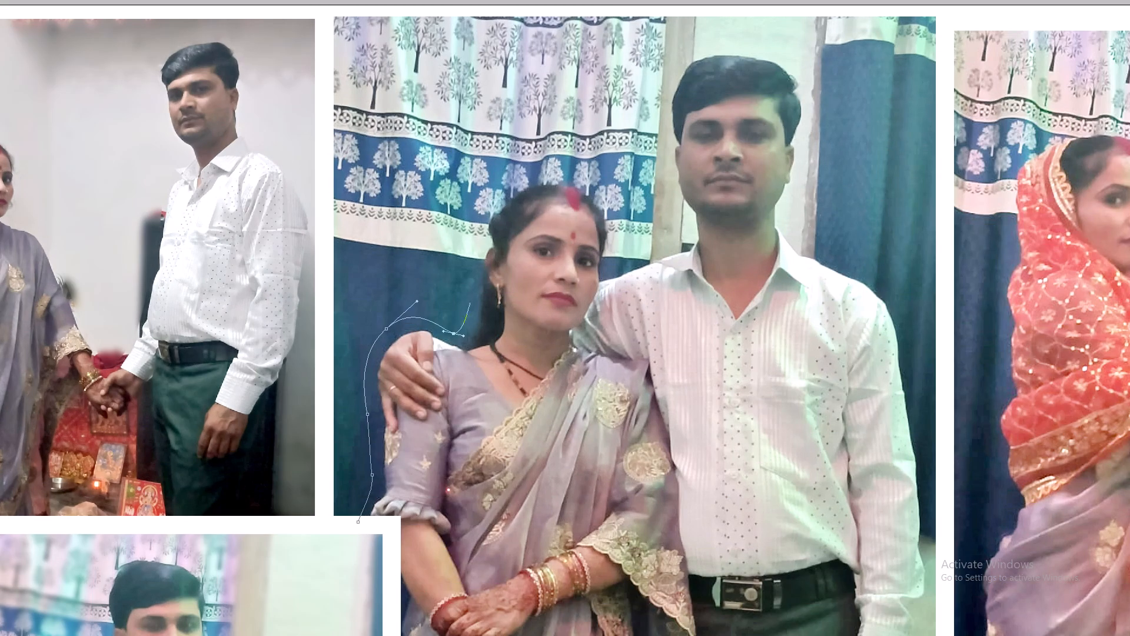
Continue the path up beside the woman's hair, over her head, and down to her far cheek, ending in a corner anchor.
drag(468, 292, 468, 274)
key(space)
drag(469, 262, 447, 344)
drag(494, 255, 543, 231)
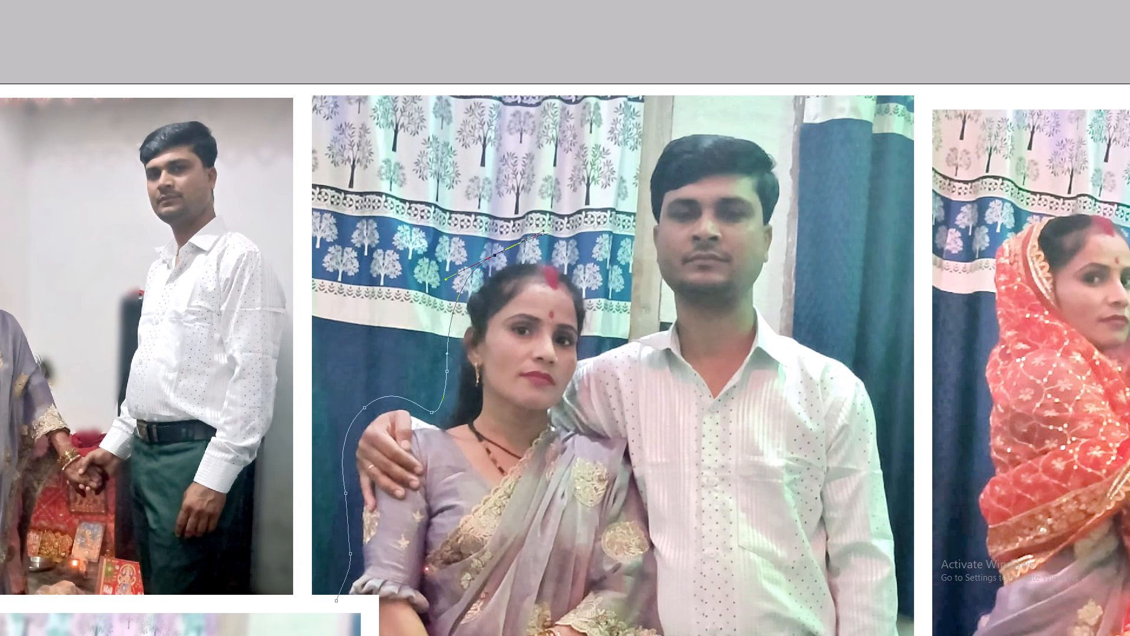
drag(593, 277, 603, 303)
drag(596, 327, 590, 339)
click(590, 339)
Run the path along the man's near shoulder to his collar, turn it upward, and follow his neck and cheek.
drag(626, 330, 641, 324)
drag(652, 324, 662, 321)
click(662, 321)
key(space)
drag(659, 316, 643, 394)
drag(640, 375, 636, 367)
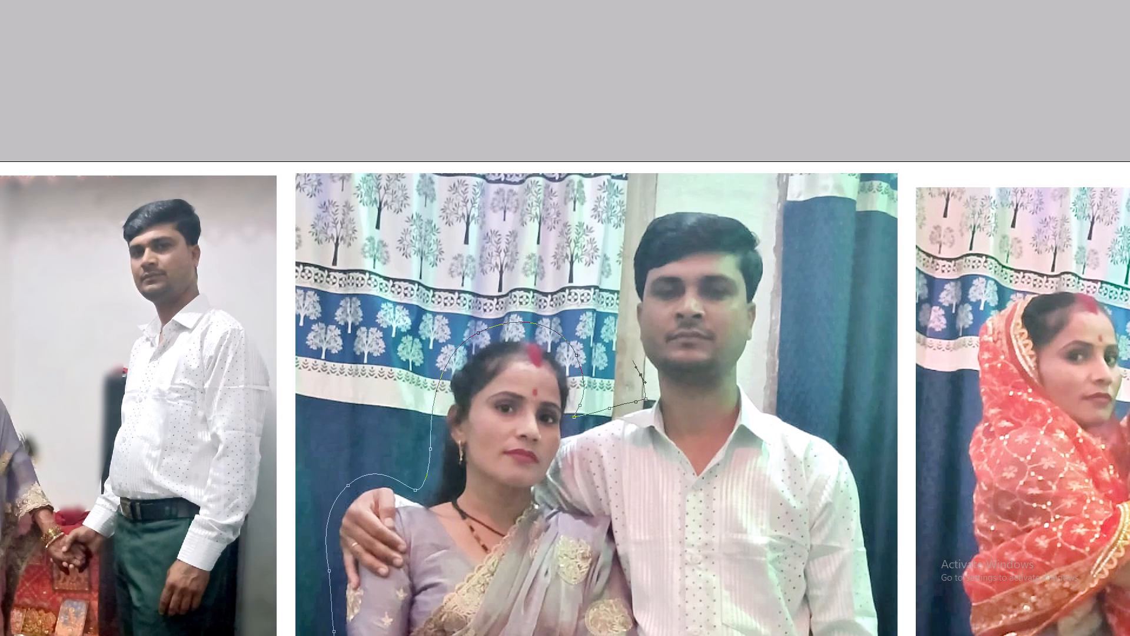
drag(627, 337, 625, 327)
drag(624, 296, 621, 285)
Curve the path over the man's hair and down past his ear to his jaw, redoing the jaw anchor.
drag(646, 209, 679, 186)
drag(753, 209, 772, 217)
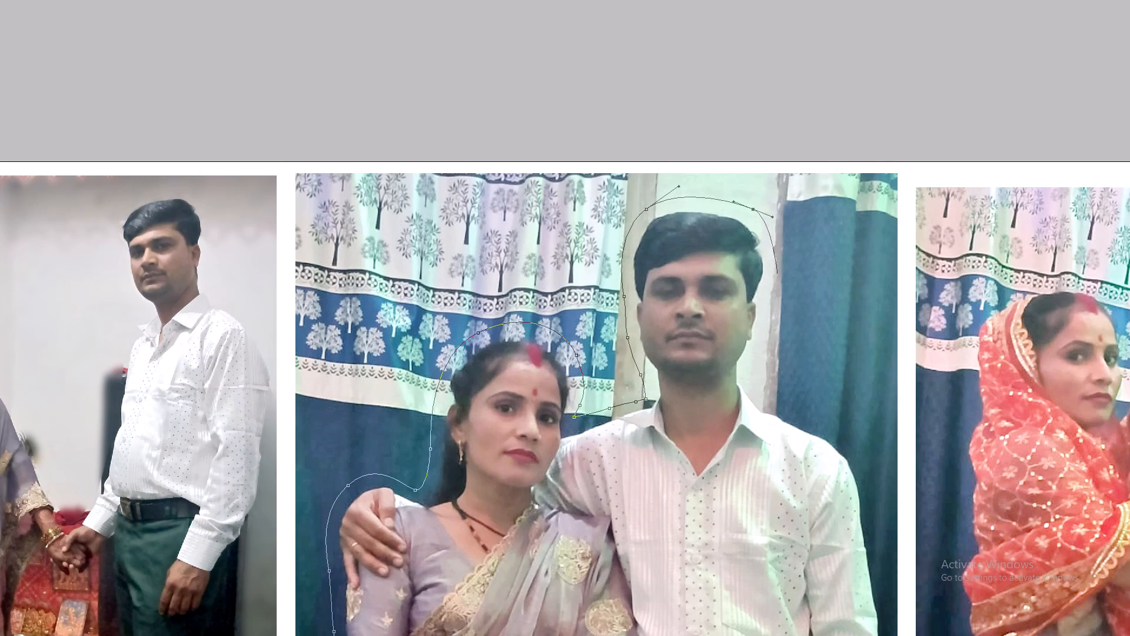
drag(781, 278, 780, 307)
key(space)
drag(777, 316, 767, 257)
drag(744, 285, 743, 298)
key(ctrl+alt+z)
drag(752, 283, 746, 302)
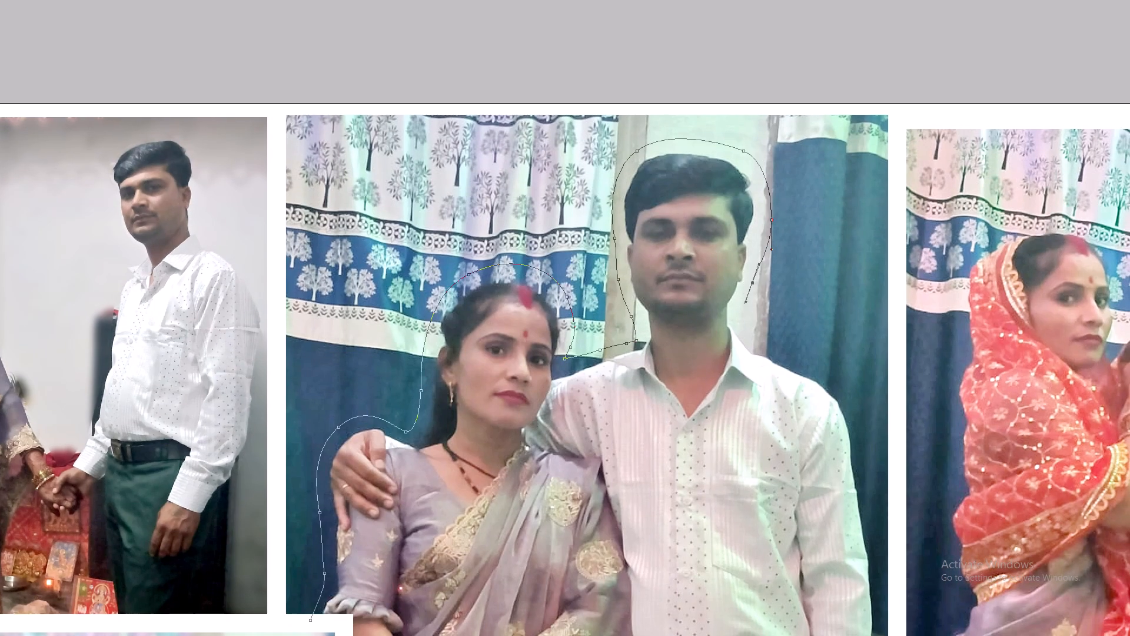
Bring the path past the man's neck and curve it over his outer shoulder to his upper arm.
key(space)
drag(745, 304, 717, 248)
drag(724, 272, 737, 282)
drag(825, 353, 853, 407)
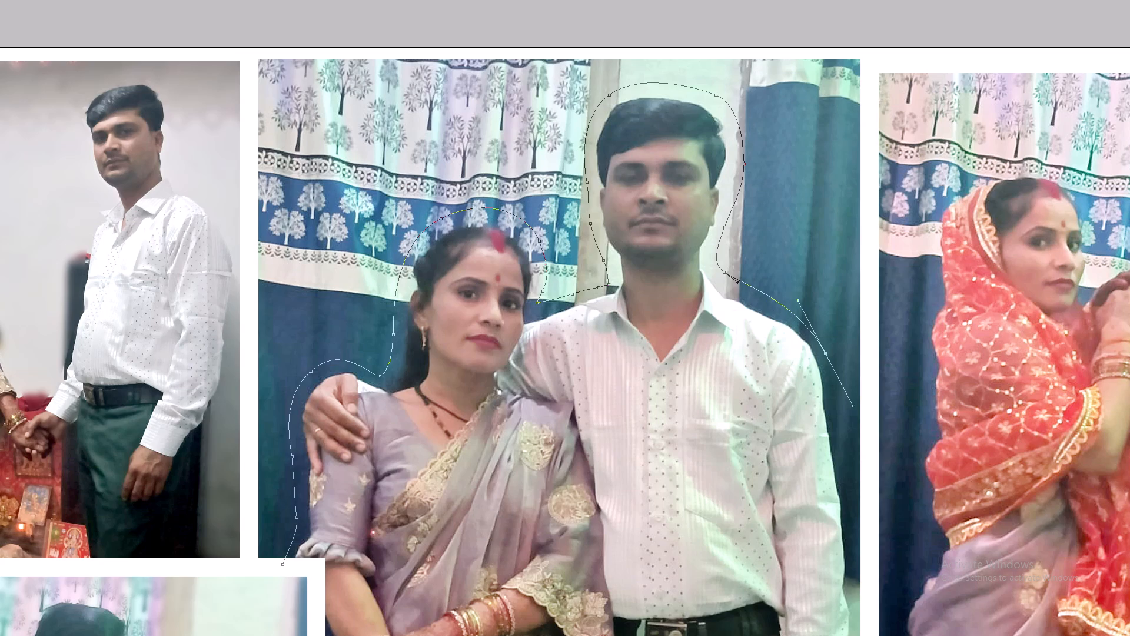
drag(853, 407, 855, 409)
Trace the path down the man's outer sleeve and past his hand to just below the photo's bottom edge.
key(space)
drag(852, 406, 770, 247)
drag(776, 432, 776, 460)
key(space)
drag(772, 501, 767, 367)
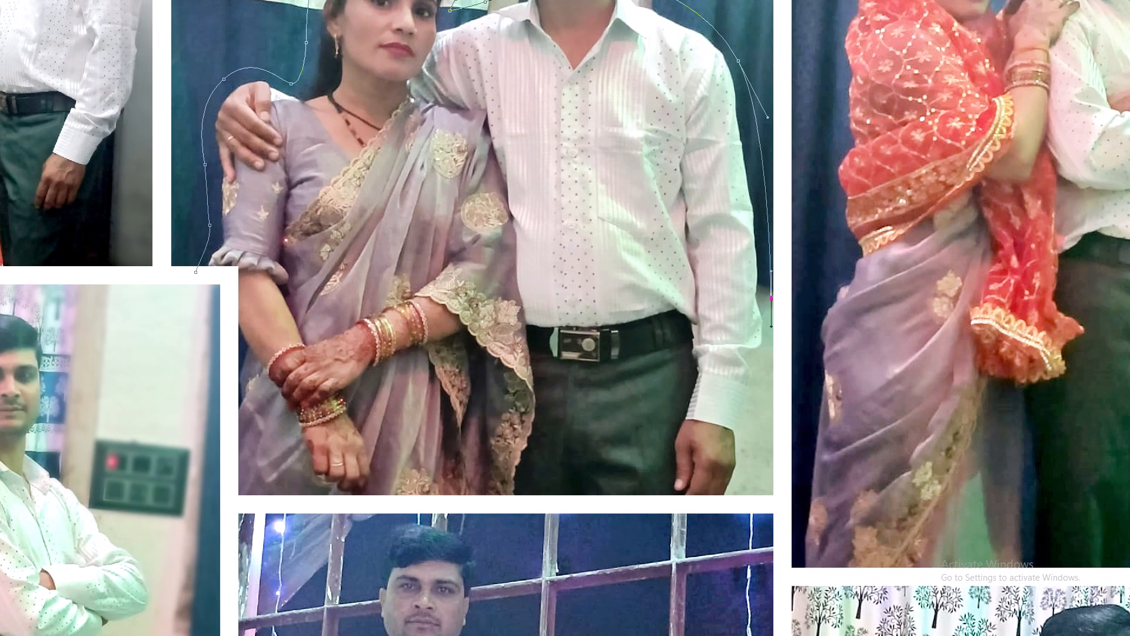
drag(758, 415, 753, 431)
drag(753, 459, 747, 511)
click(742, 531)
Loop the path across the neighbouring photo and around outside the collage, back toward its start beside the woman.
drag(810, 518, 825, 493)
key(ctrl+minus)
key(ctrl+minus)
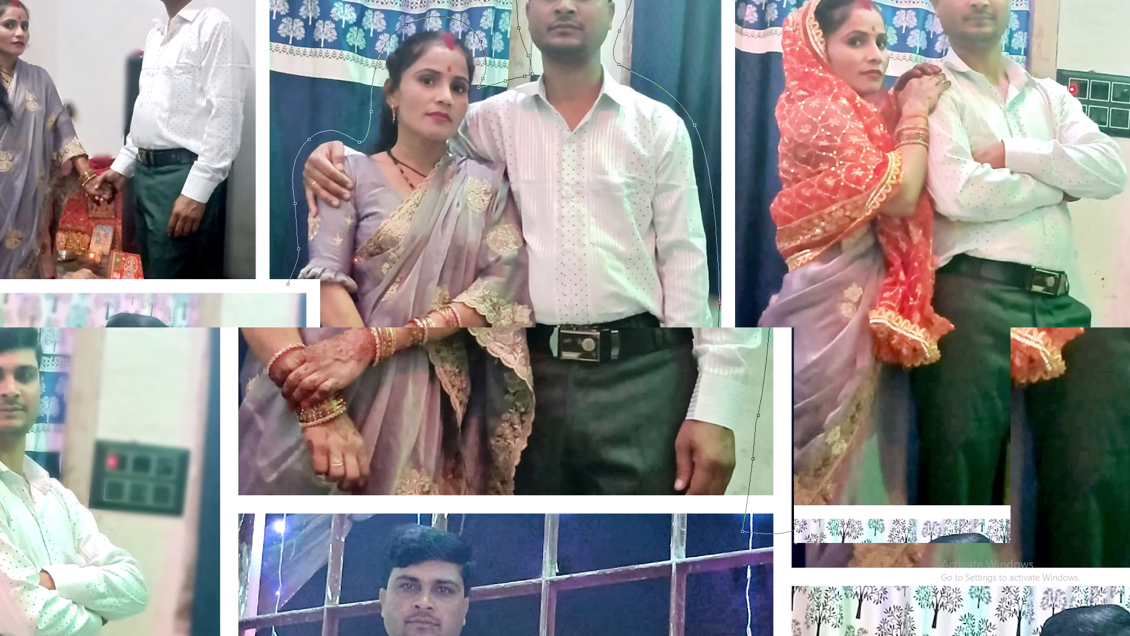
key(ctrl+minus)
key(space)
drag(770, 276, 878, 355)
drag(793, 133, 712, 37)
drag(329, 5, 258, 136)
drag(275, 255, 331, 353)
drag(355, 362, 487, 385)
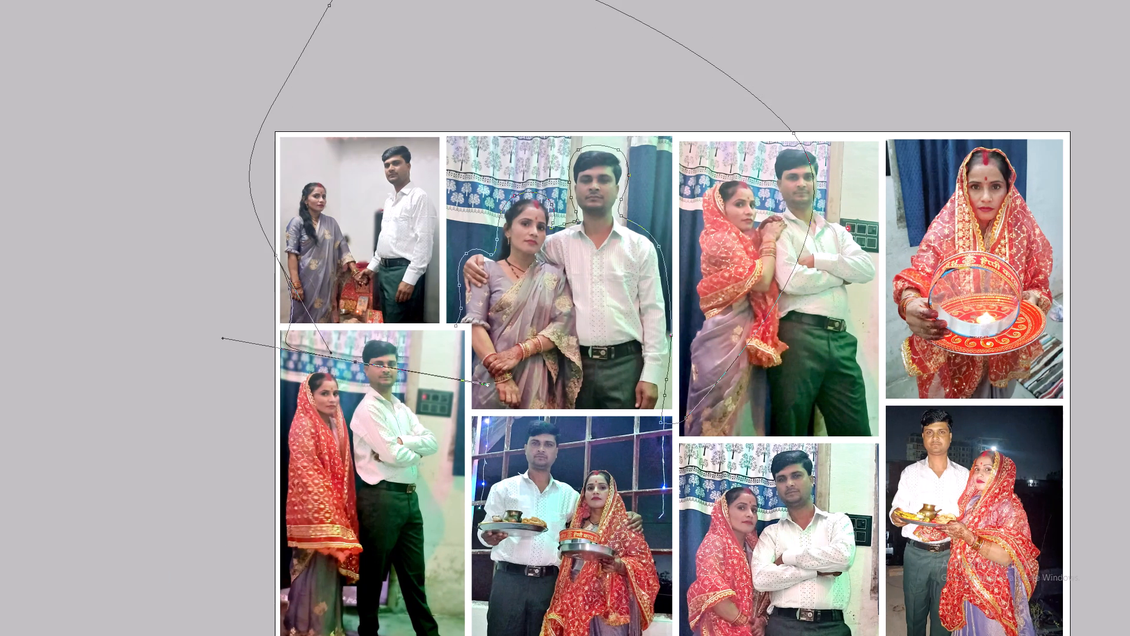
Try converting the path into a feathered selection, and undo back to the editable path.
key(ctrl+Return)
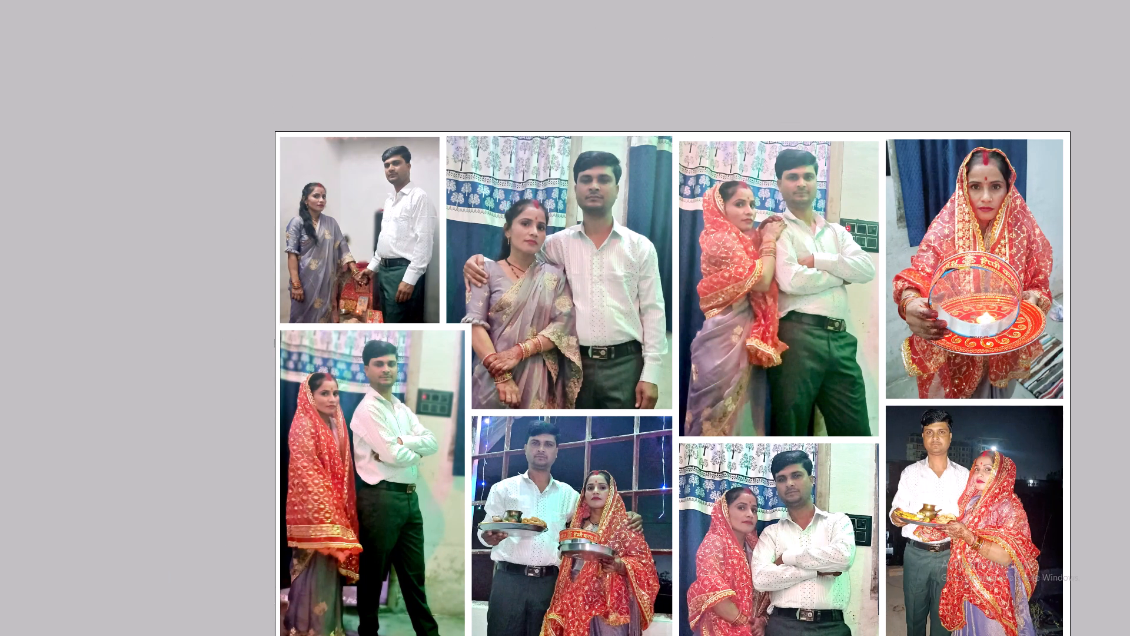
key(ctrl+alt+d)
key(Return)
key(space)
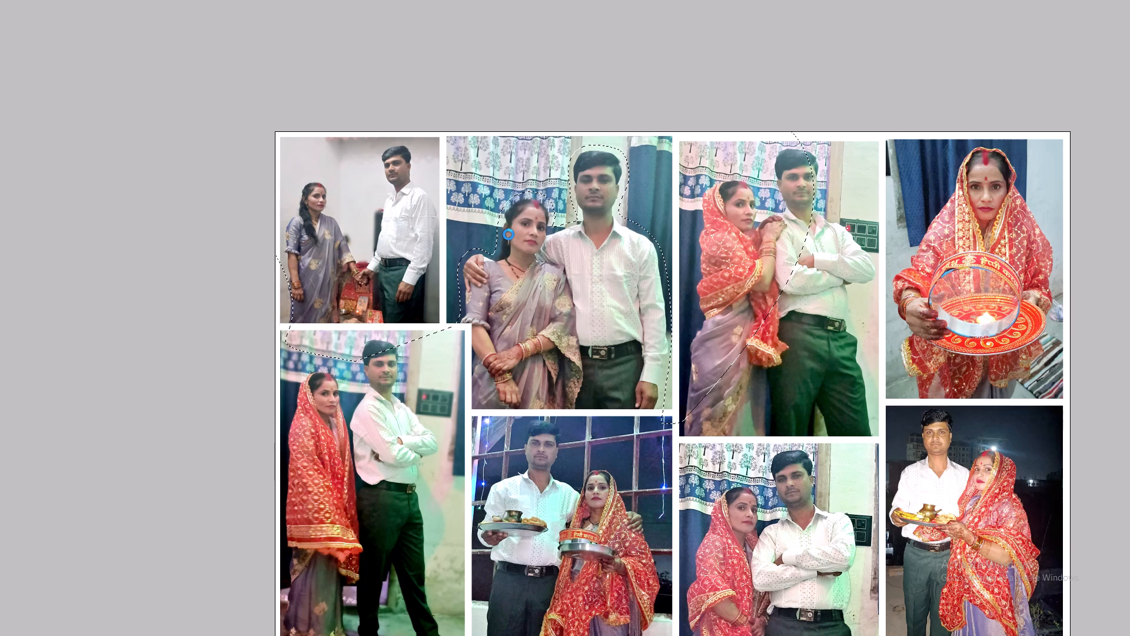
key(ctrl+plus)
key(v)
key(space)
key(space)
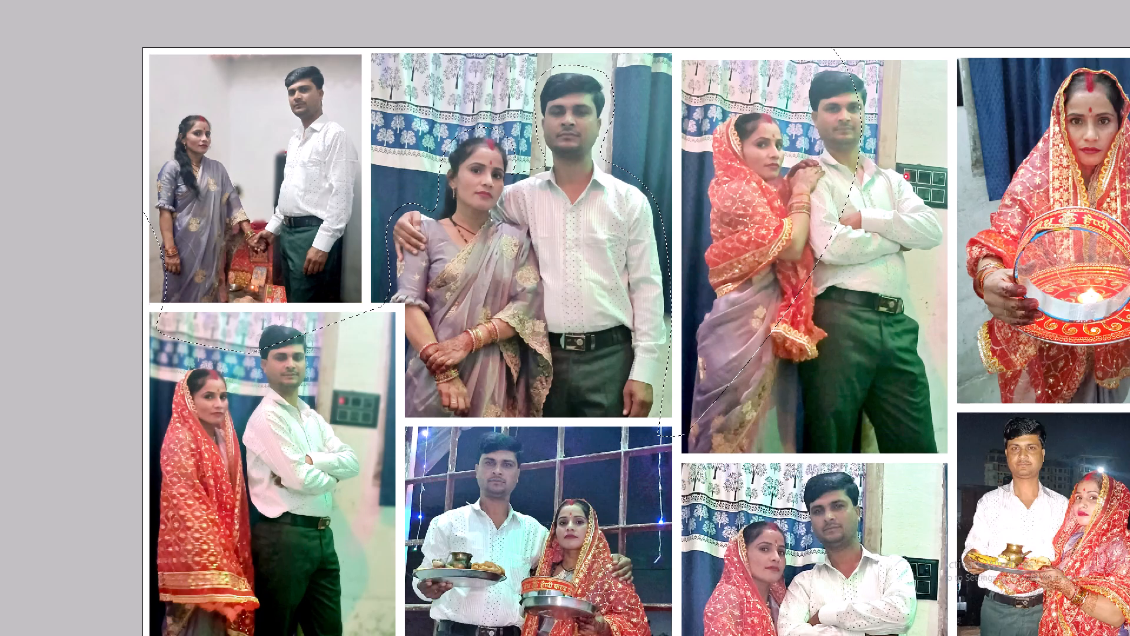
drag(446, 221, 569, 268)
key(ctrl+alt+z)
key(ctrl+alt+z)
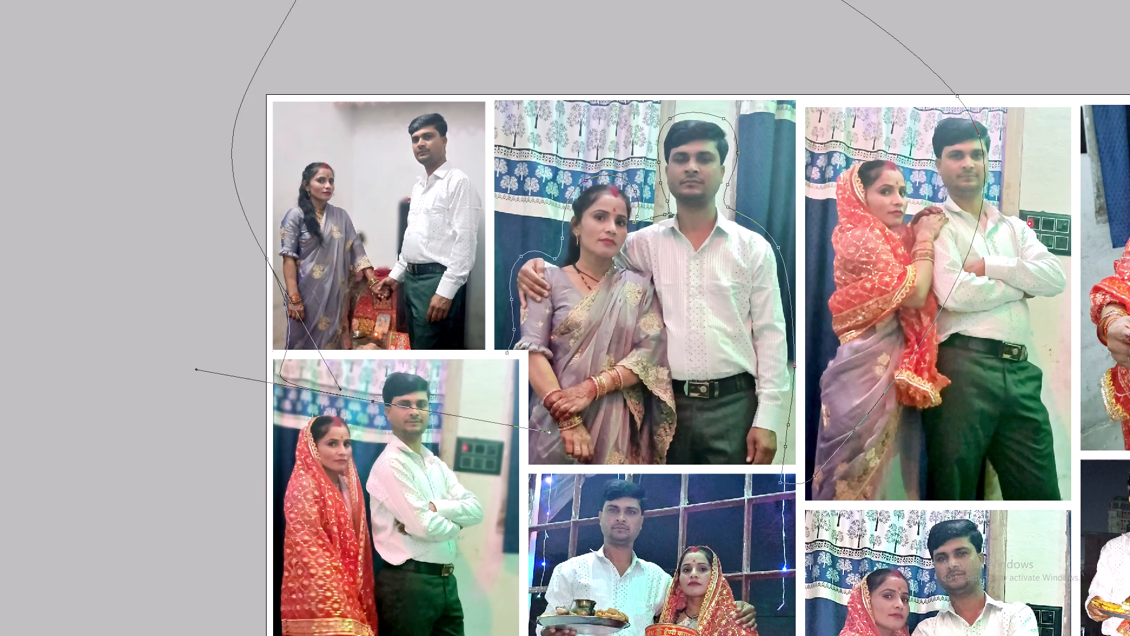
Replace the path's last anchor with one inside the neighbouring photo, just below the path's start beside the woman.
key(ctrl+alt+d)
key(ctrl+alt+z)
key(p)
drag(510, 403, 504, 389)
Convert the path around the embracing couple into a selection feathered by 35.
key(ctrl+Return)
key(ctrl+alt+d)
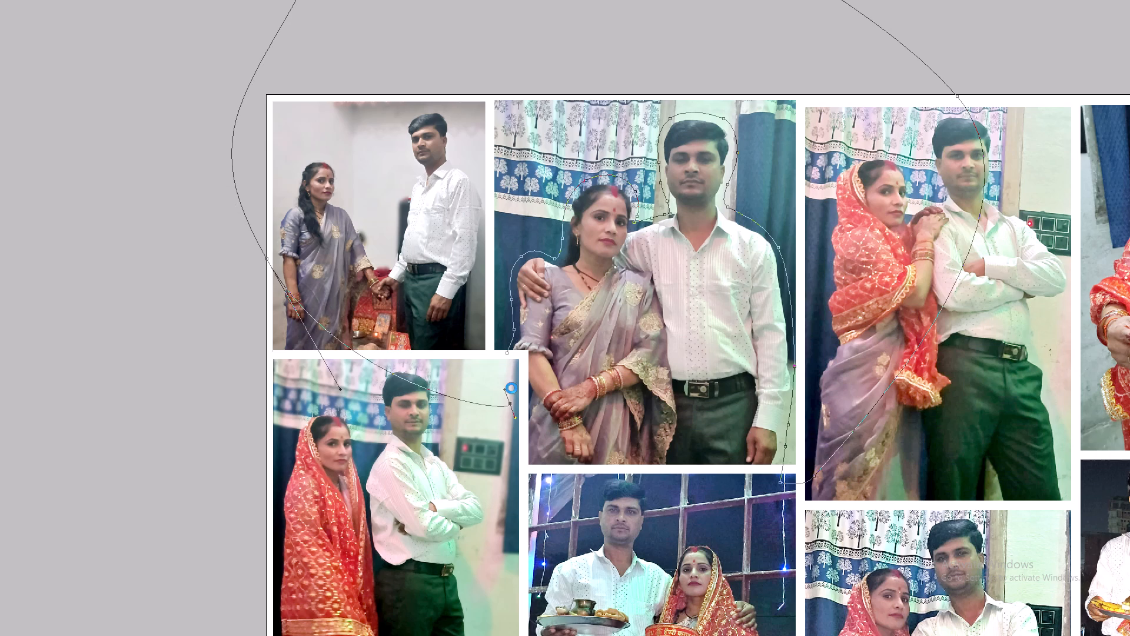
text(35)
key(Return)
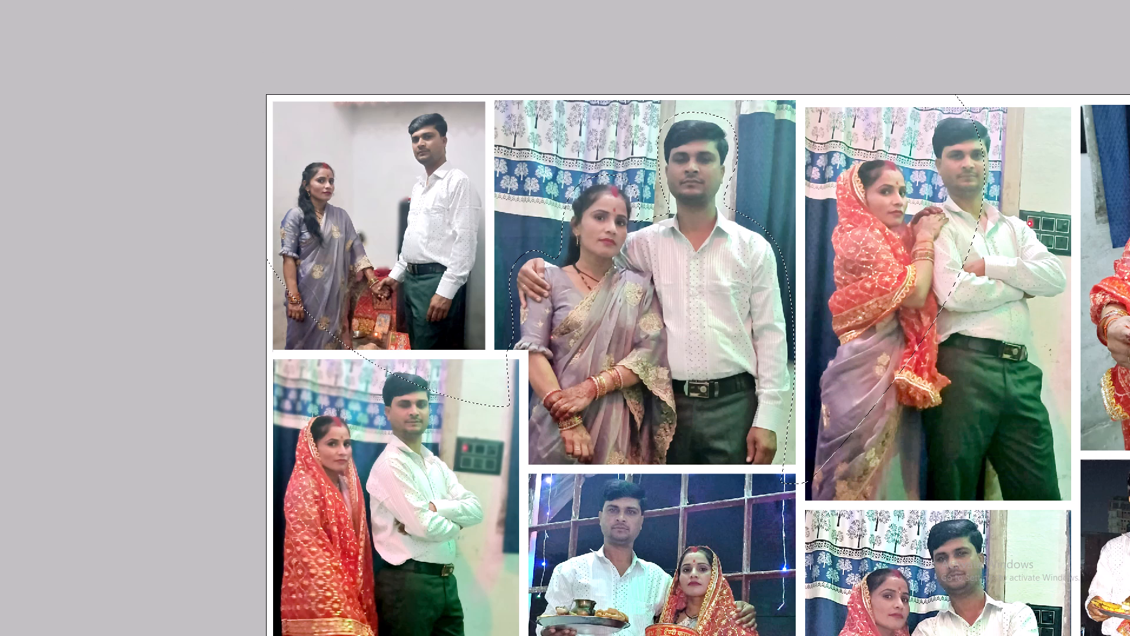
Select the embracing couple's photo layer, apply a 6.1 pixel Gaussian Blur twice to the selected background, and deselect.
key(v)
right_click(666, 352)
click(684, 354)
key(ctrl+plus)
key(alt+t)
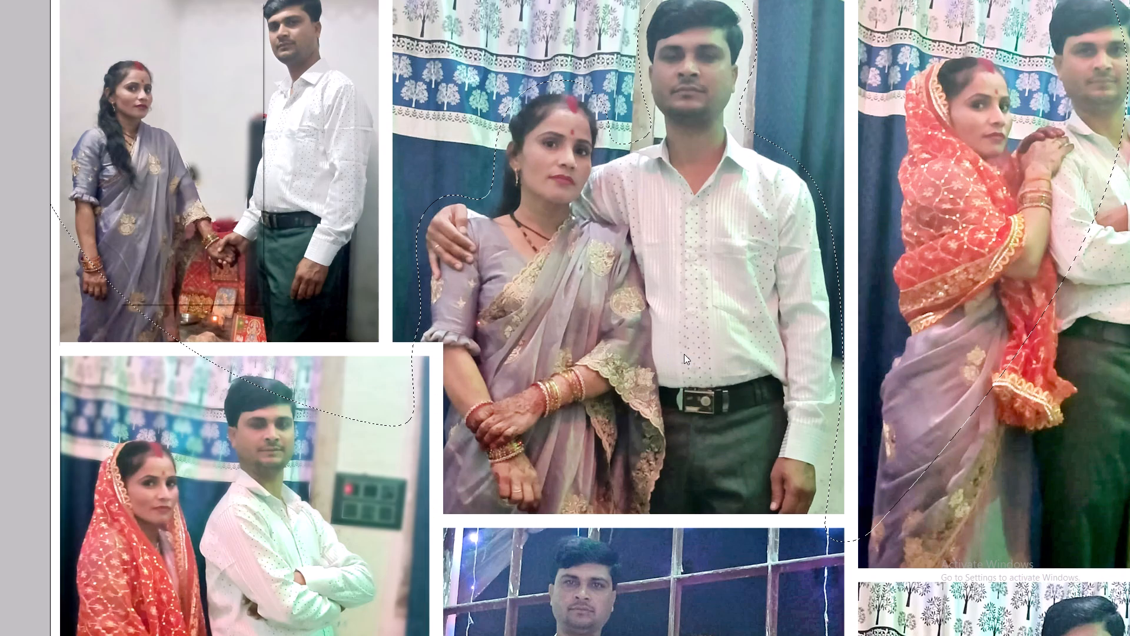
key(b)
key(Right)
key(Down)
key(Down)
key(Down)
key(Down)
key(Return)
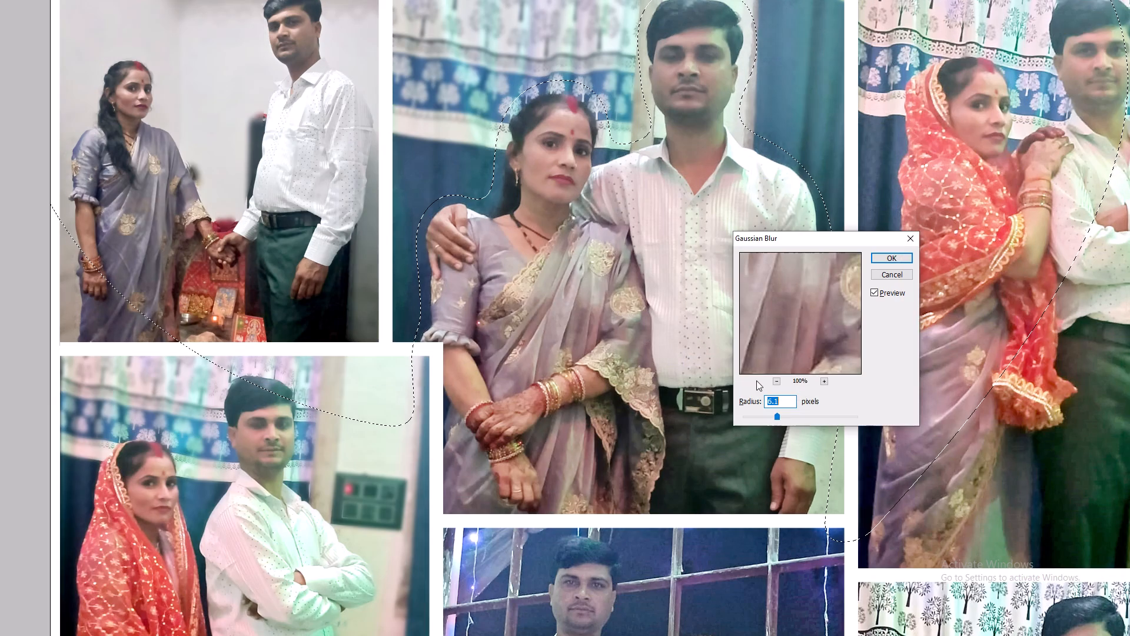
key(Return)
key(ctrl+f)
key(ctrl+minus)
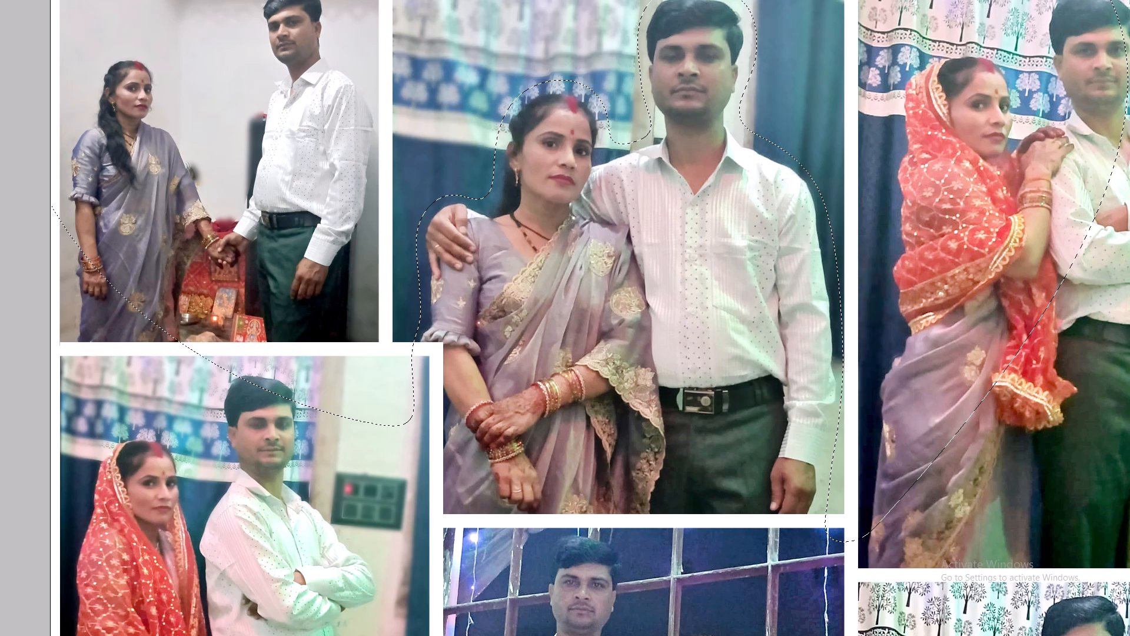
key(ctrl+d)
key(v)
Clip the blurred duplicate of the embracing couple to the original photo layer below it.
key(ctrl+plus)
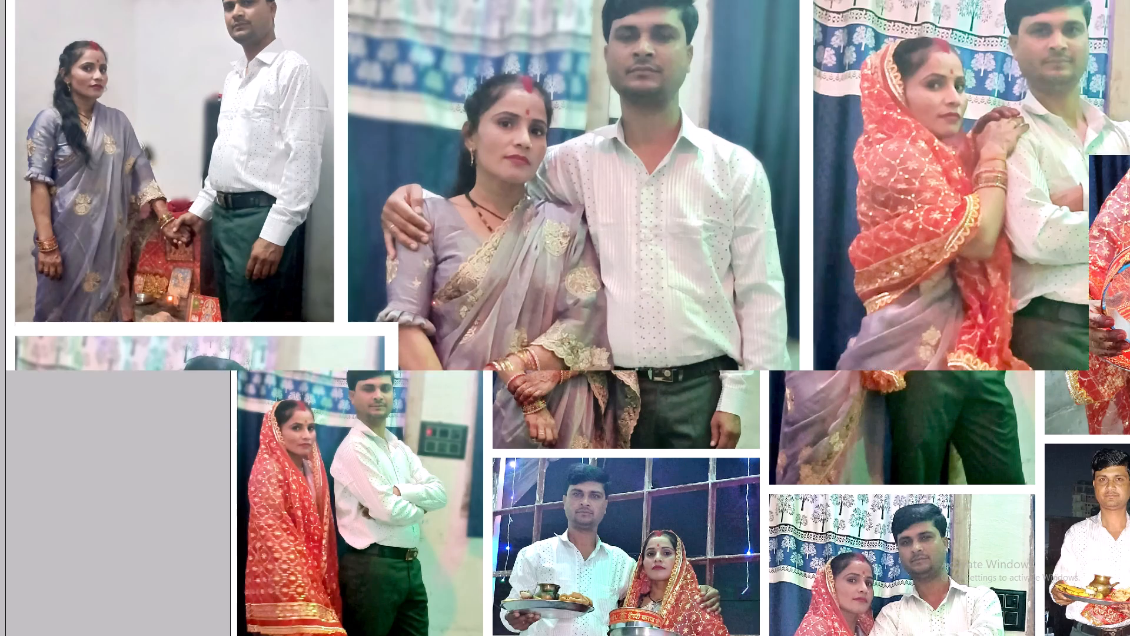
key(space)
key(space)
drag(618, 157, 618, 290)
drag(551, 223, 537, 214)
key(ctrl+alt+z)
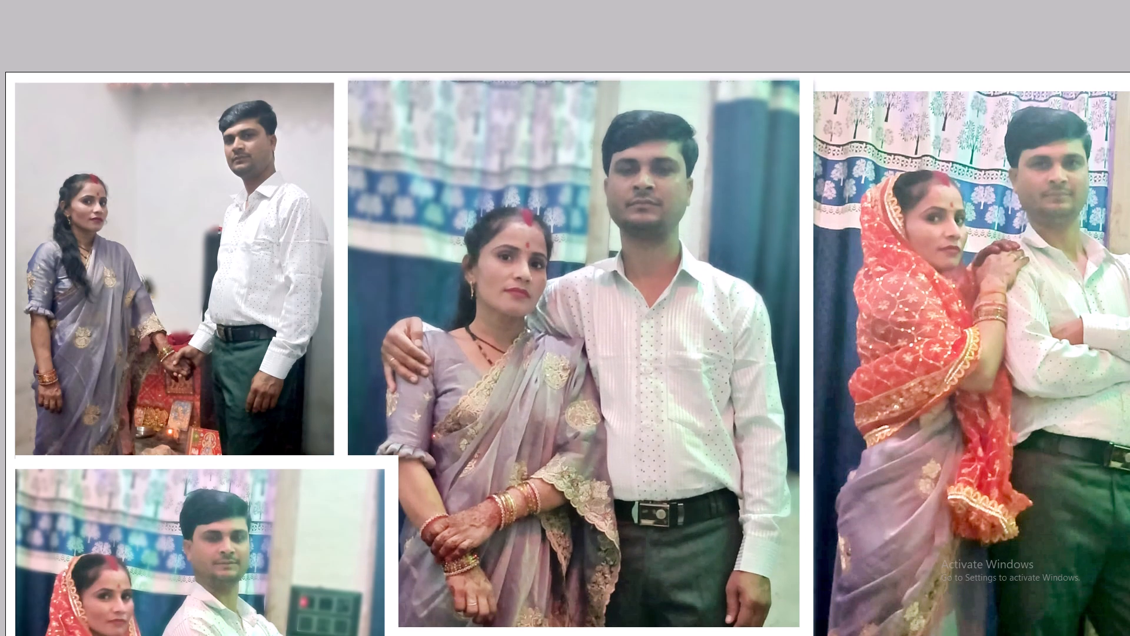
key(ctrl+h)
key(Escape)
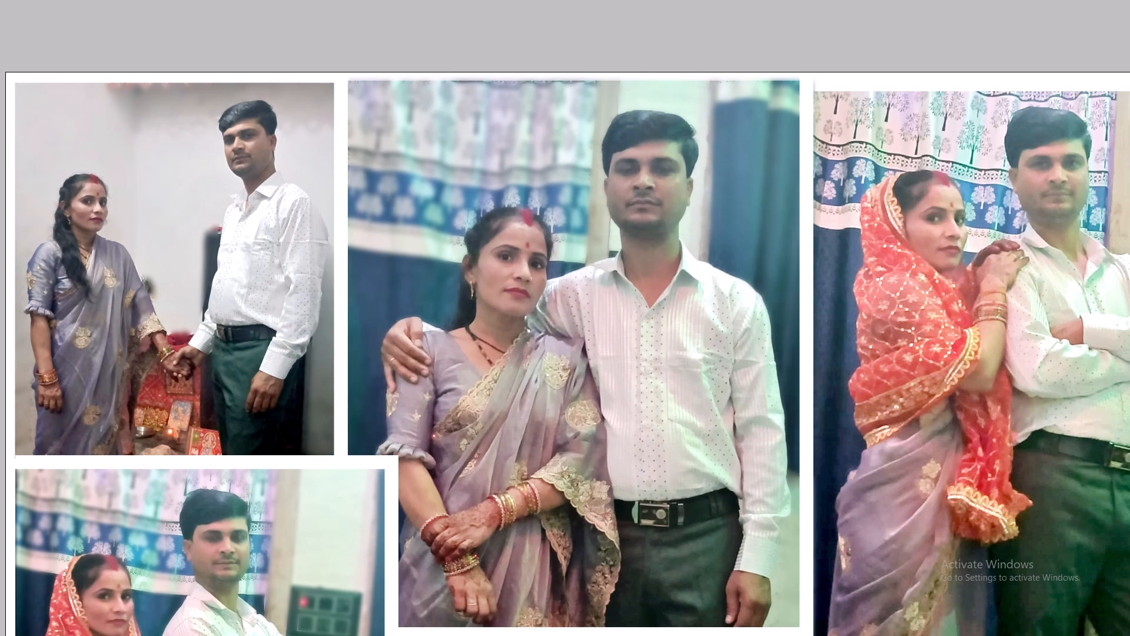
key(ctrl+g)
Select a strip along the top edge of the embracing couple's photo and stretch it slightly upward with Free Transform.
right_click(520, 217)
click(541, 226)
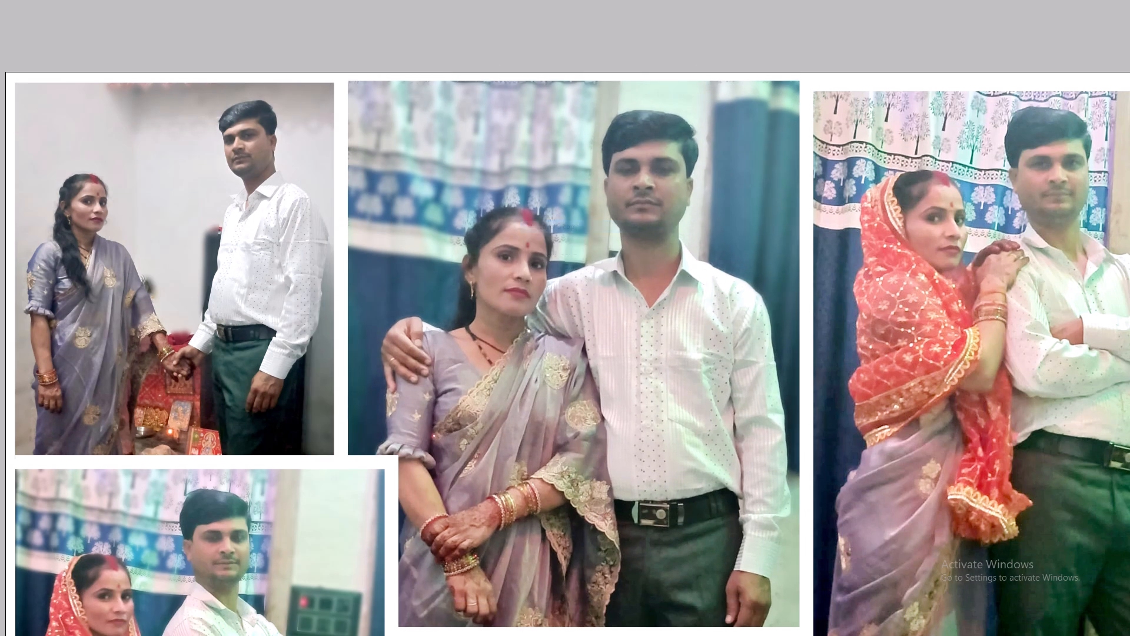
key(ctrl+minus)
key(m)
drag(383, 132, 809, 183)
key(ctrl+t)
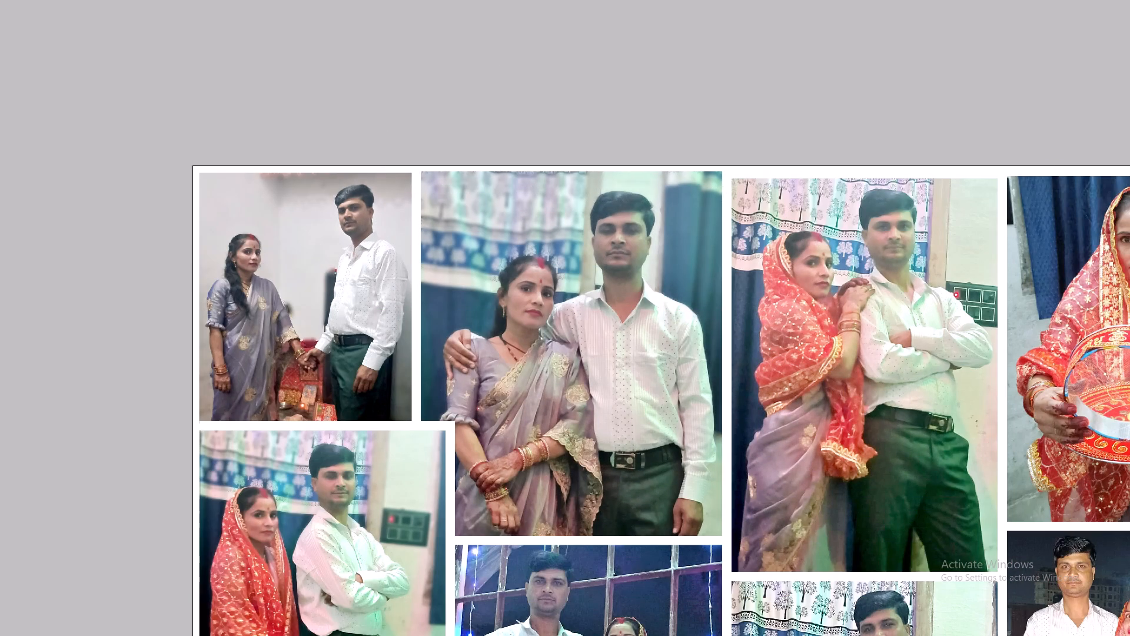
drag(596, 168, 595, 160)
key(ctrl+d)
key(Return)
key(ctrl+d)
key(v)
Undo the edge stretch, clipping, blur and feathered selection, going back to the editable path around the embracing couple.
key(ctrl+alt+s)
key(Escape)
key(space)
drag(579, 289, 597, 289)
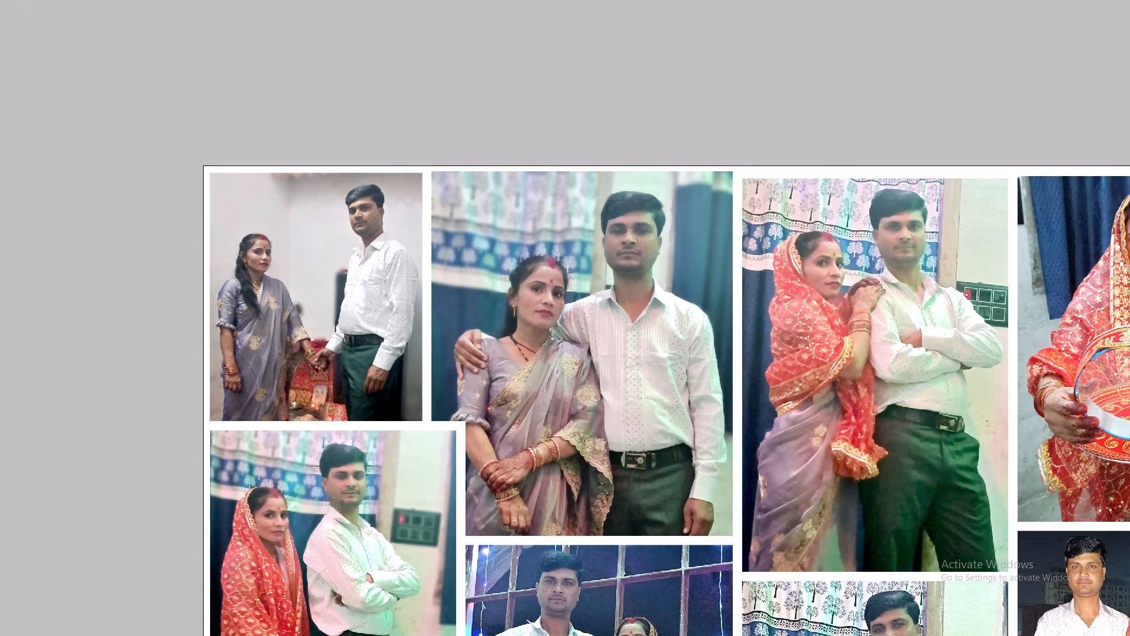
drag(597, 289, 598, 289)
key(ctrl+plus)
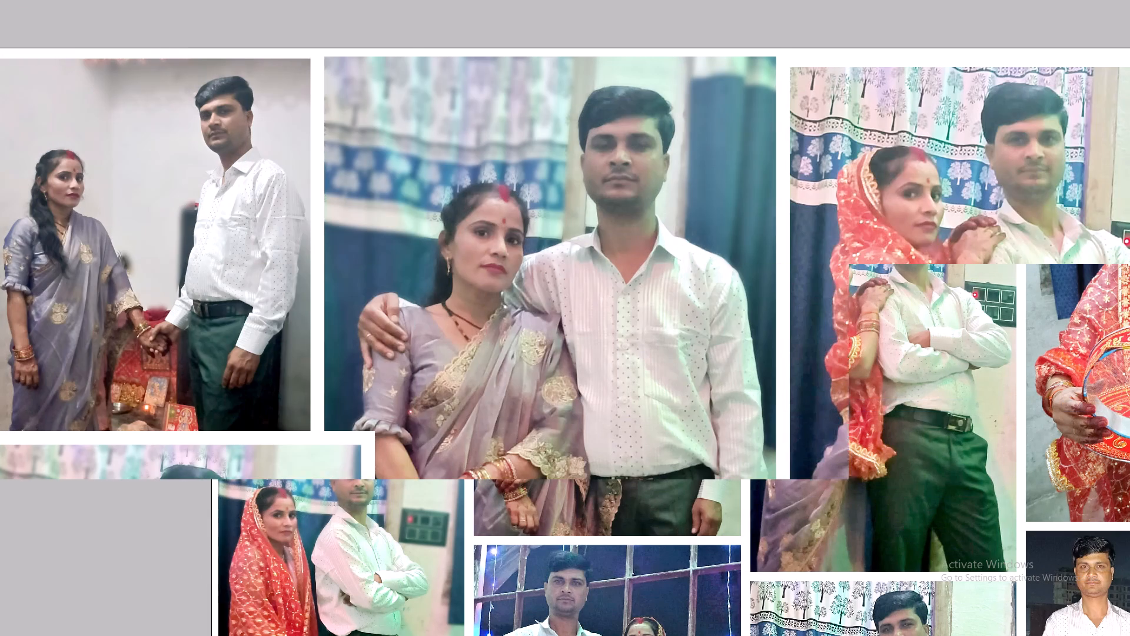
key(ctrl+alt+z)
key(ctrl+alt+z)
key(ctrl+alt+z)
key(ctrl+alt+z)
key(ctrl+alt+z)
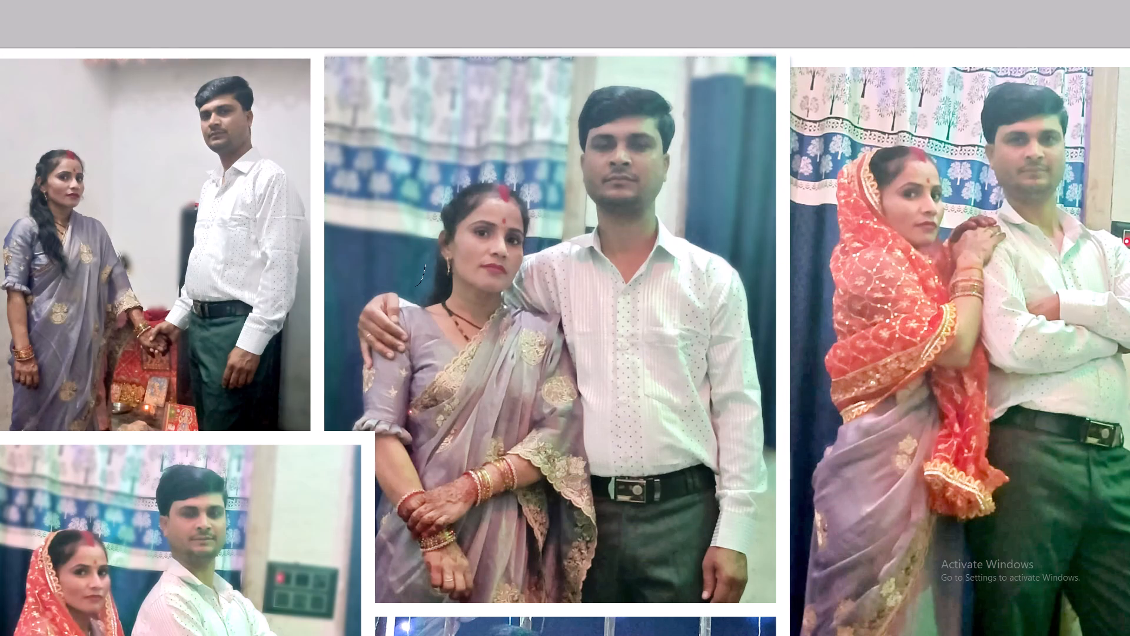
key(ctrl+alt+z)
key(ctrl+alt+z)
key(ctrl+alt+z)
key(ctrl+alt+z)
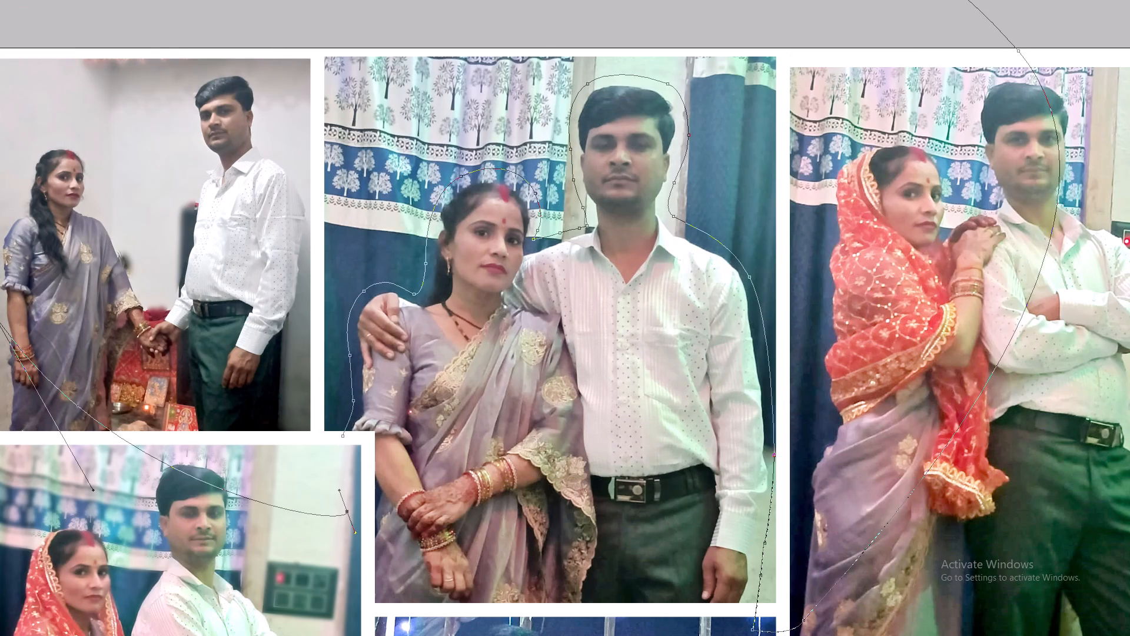
Convert the path around the embracing couple into a selection feathered by 45.
key(ctrl+Return)
key(ctrl+alt+d)
text(45)
key(Return)
Blur the embracing couple's background with Gaussian Blur at a reduced radius, repeat the filter twice more, and deselect.
key(alt+t)
key(alt+b)
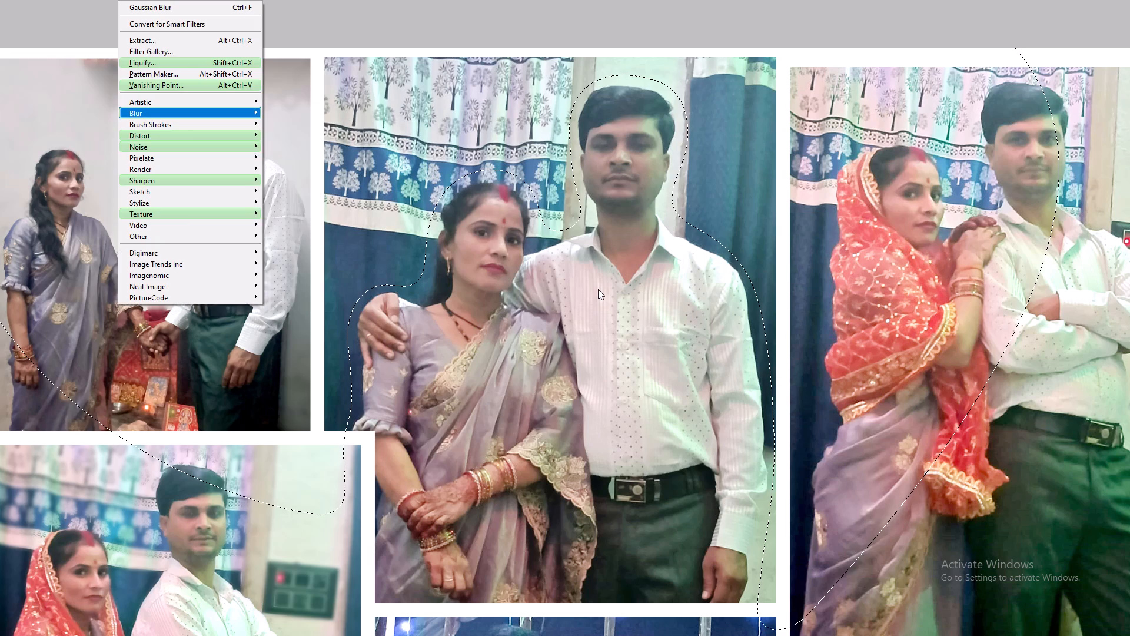
key(Right)
key(Down)
key(Down)
key(Down)
key(Down)
key(Return)
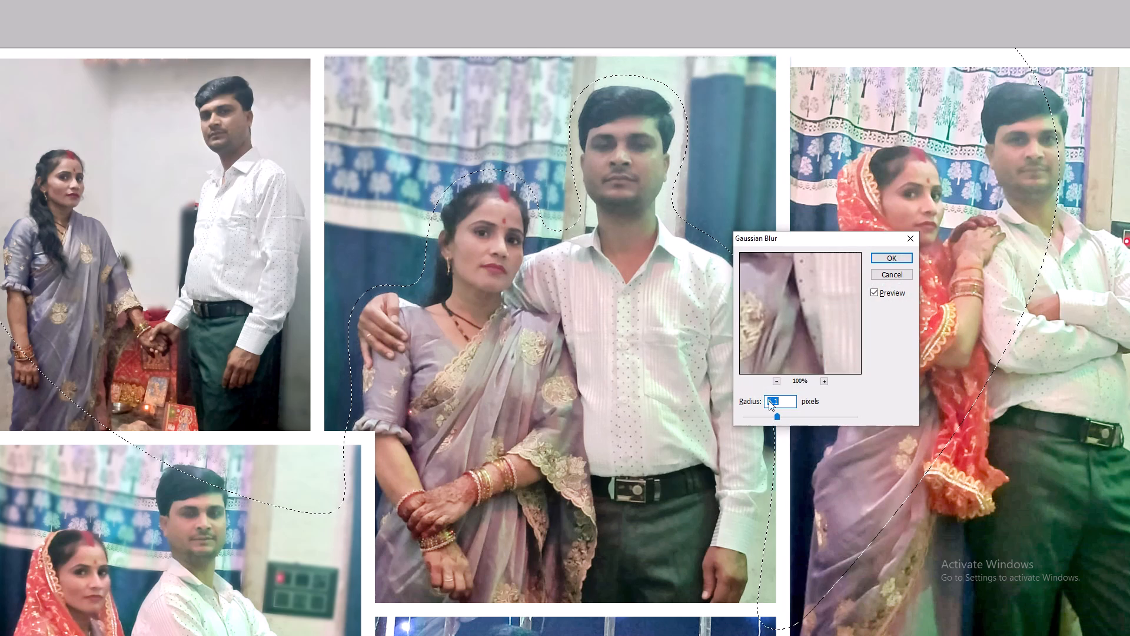
click(765, 418)
key(Return)
key(ctrl+f)
key(ctrl+f)
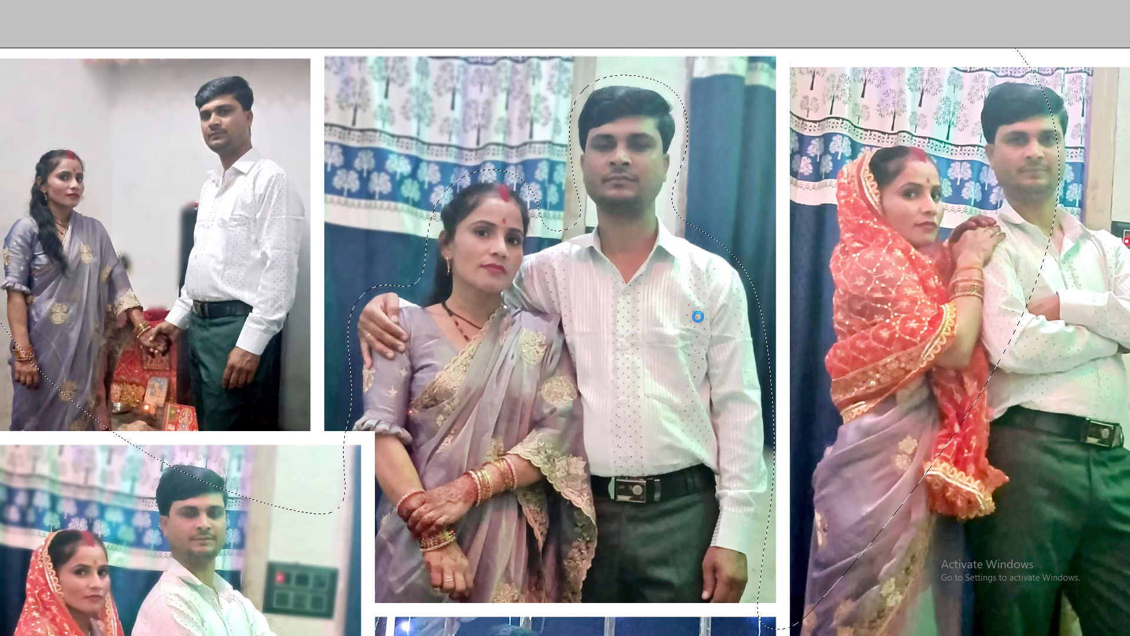
key(ctrl+d)
key(v)
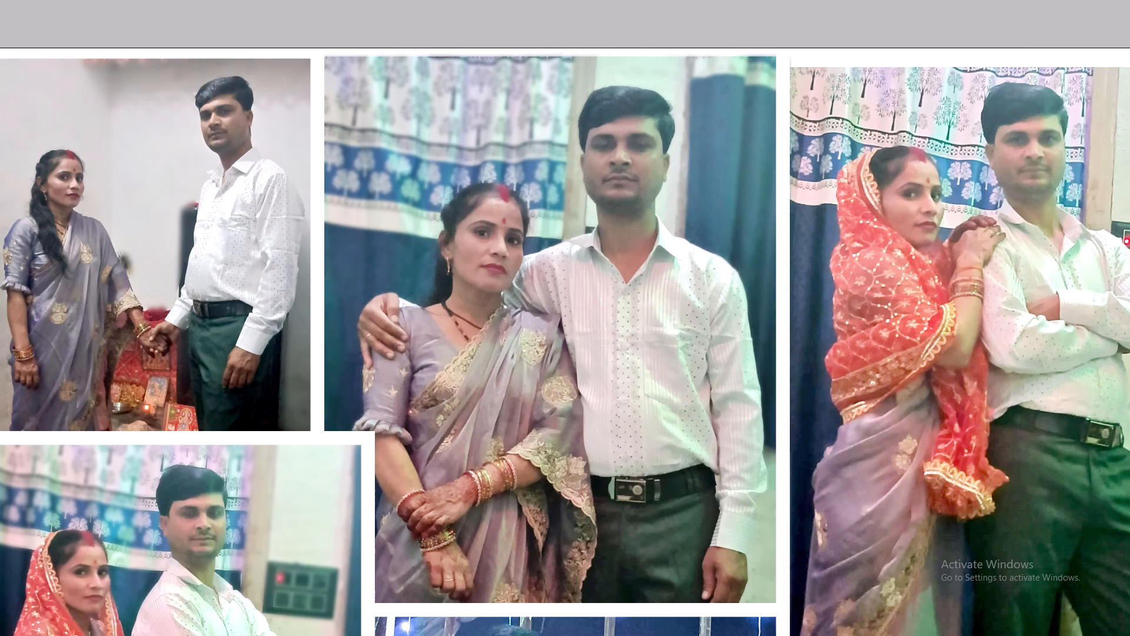
Clip the newly blurred duplicate of the embracing couple to the original photo layer below it.
key(ctrl+minus)
key(v)
key(ctrl+g)
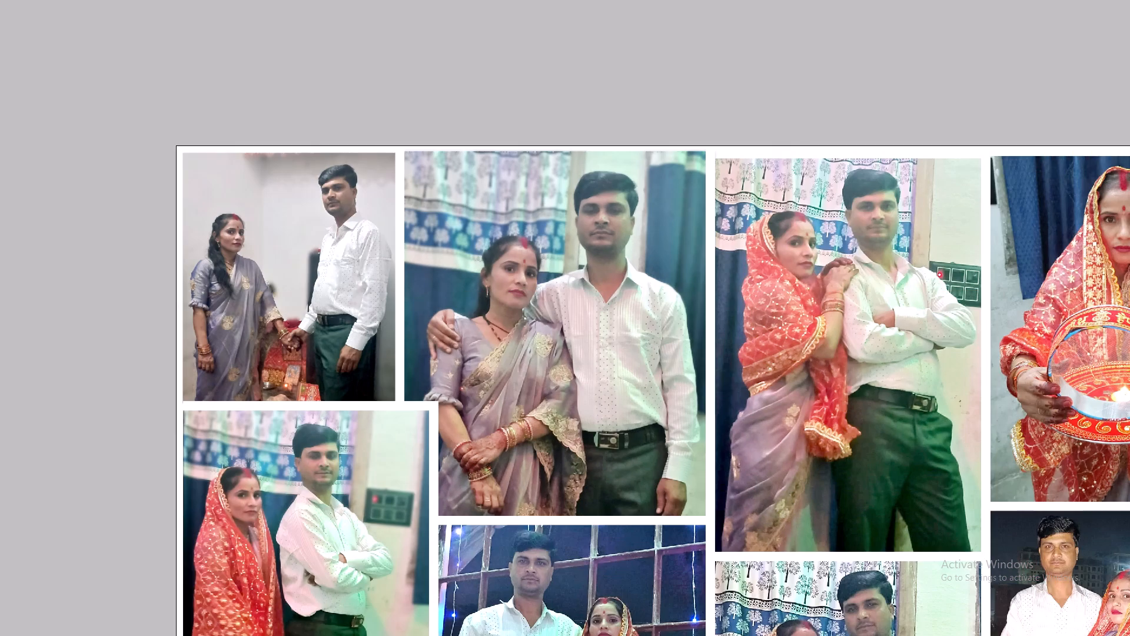
Select a strip along the top edge of the embracing couple's photo and stretch it upward past the canvas edge.
key(m)
drag(326, 97, 787, 167)
key(ctrl+t)
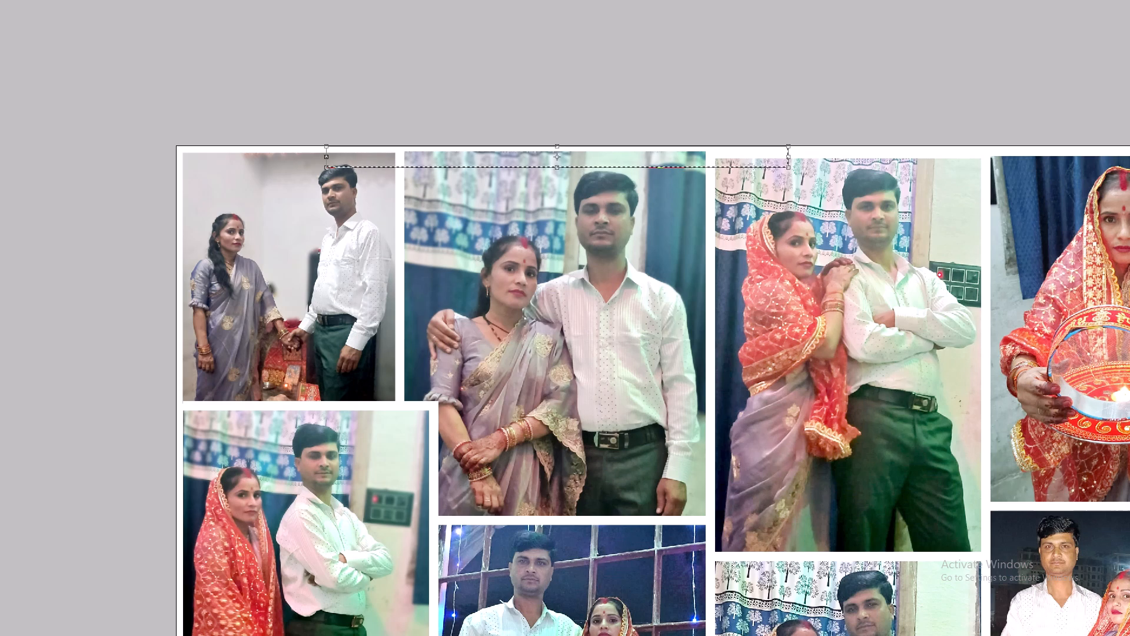
drag(580, 144, 580, 114)
key(Return)
key(ctrl+d)
key(v)
Save the collage document.
key(ctrl+alt+s)
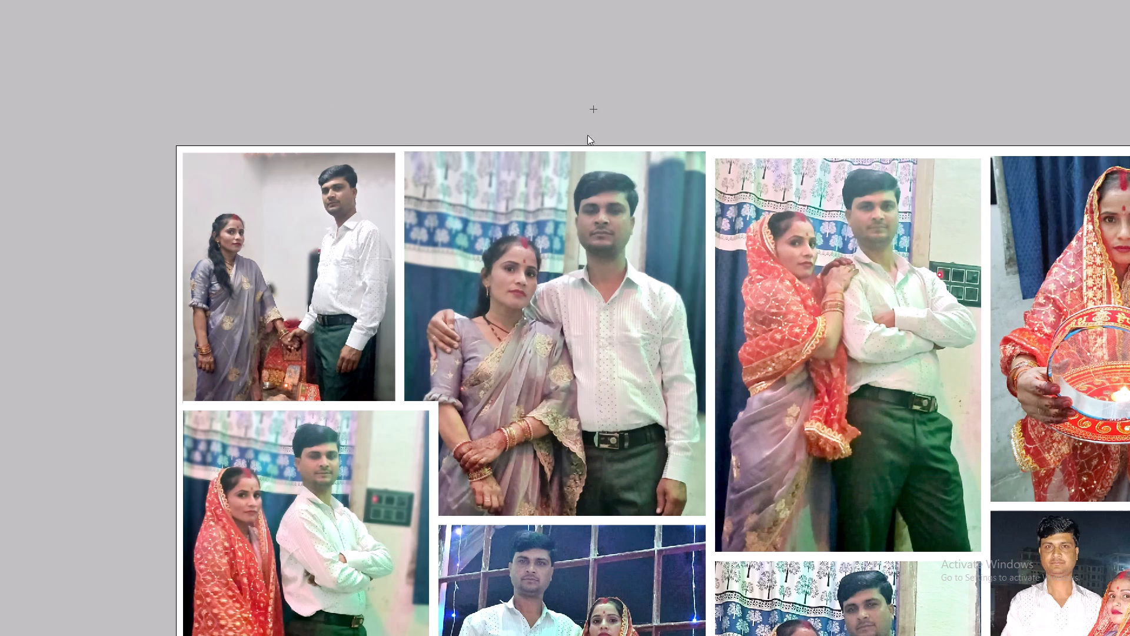
scroll(436, 281, down, 3)
key(Escape)
click(492, 288)
key(ctrl+s)
Duplicate the photo layer of the couple holding plates in front of the barred window.
key(v)
key(space)
key(space)
drag(624, 418, 631, 190)
right_click(573, 419)
click(620, 432)
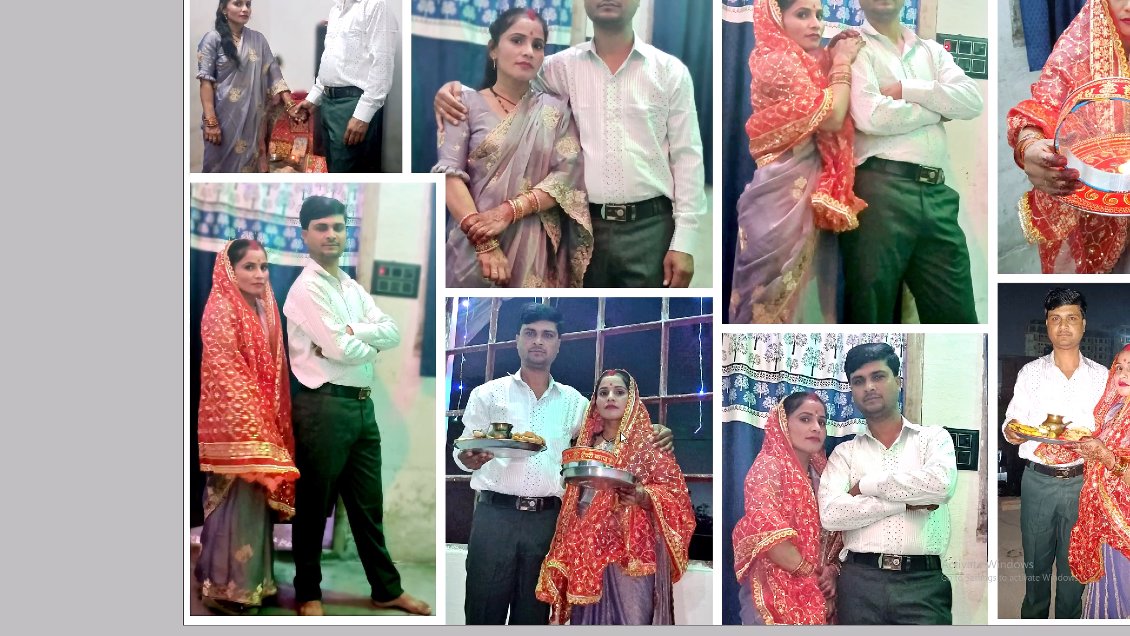
right_click(591, 430)
click(617, 441)
key(ctrl+j)
Duplicate Layer 6, the photo of the woman in the red veil leaning on the man's shoulder.
key(space)
key(space)
key(space)
key(space)
drag(787, 255, 627, 388)
right_click(666, 287)
click(689, 291)
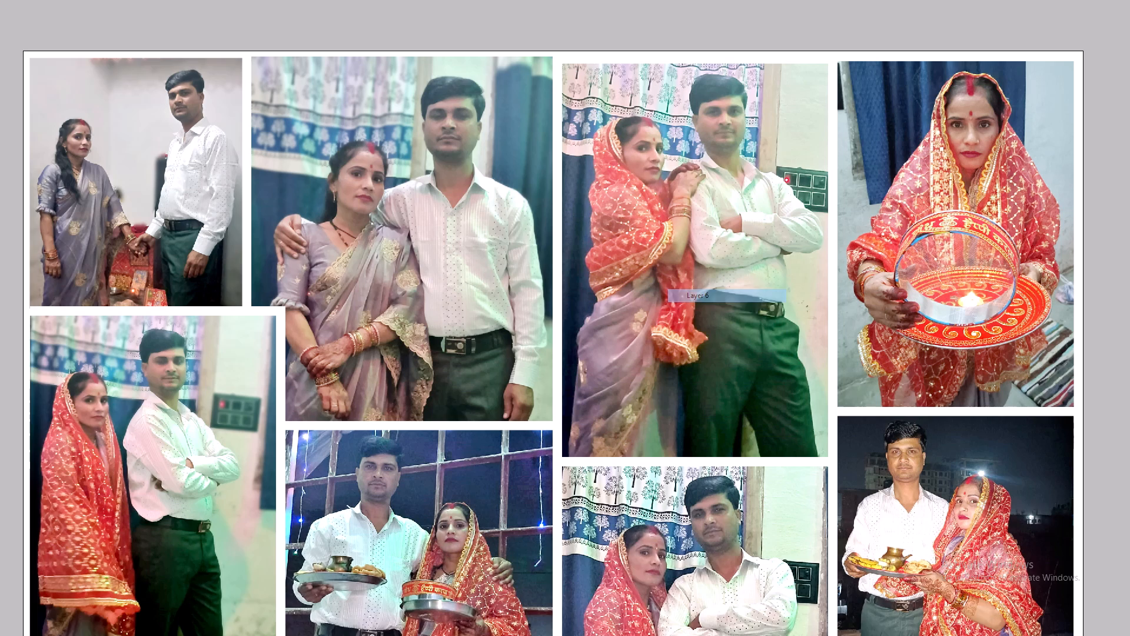
key(space)
drag(699, 296, 626, 410)
key(ctrl+j)
right_click(625, 403)
click(647, 406)
Start a Pen tool path at the photo's lower corner beside the woman's saree and trace it up to her waist.
key(ctrl+plus)
key(p)
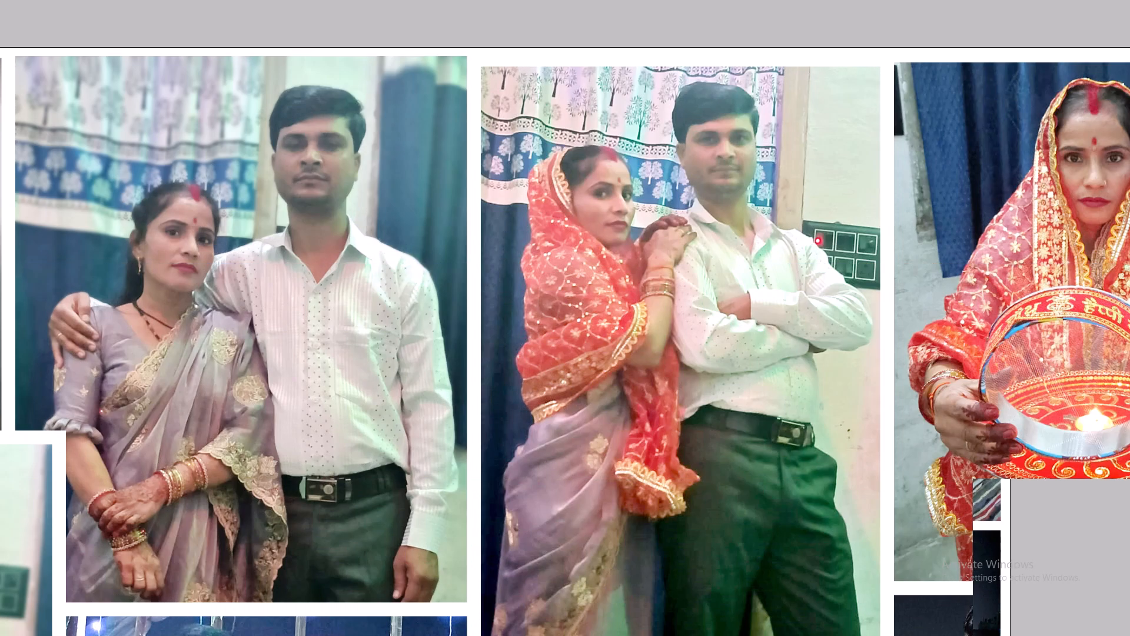
key(space)
key(space)
drag(544, 489, 578, 429)
drag(507, 586, 523, 522)
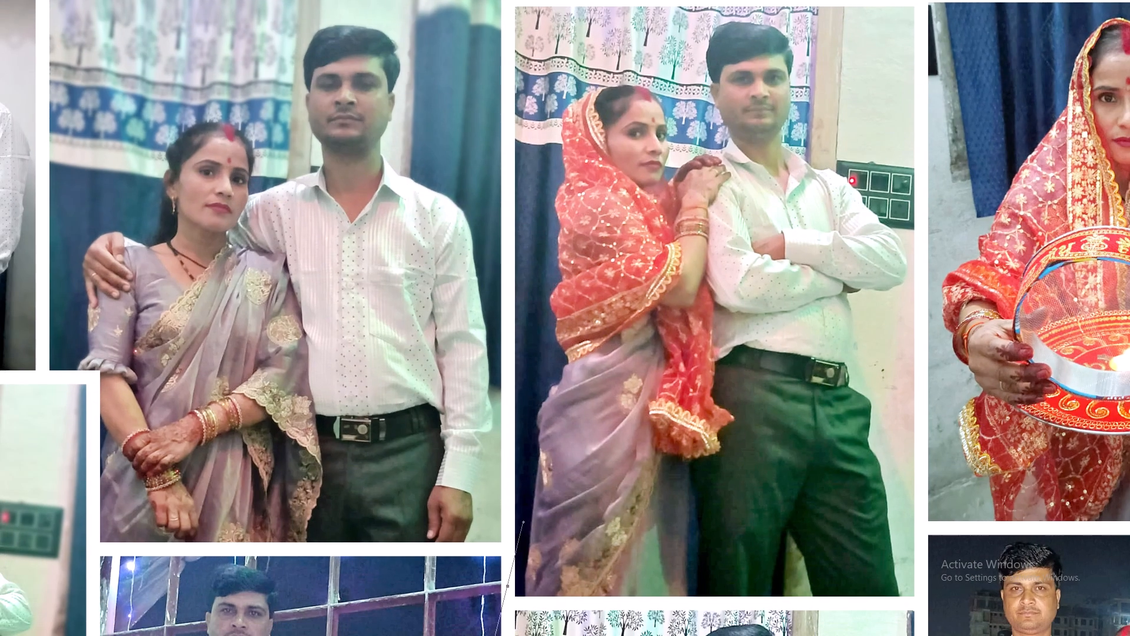
drag(523, 459, 523, 444)
drag(540, 379, 549, 366)
click(554, 358)
Trace the path up along the back of the woman's red veil and curve it to the top of her head.
key(space)
drag(552, 356, 543, 409)
drag(533, 344, 533, 322)
key(space)
drag(534, 309, 513, 409)
drag(516, 331, 516, 330)
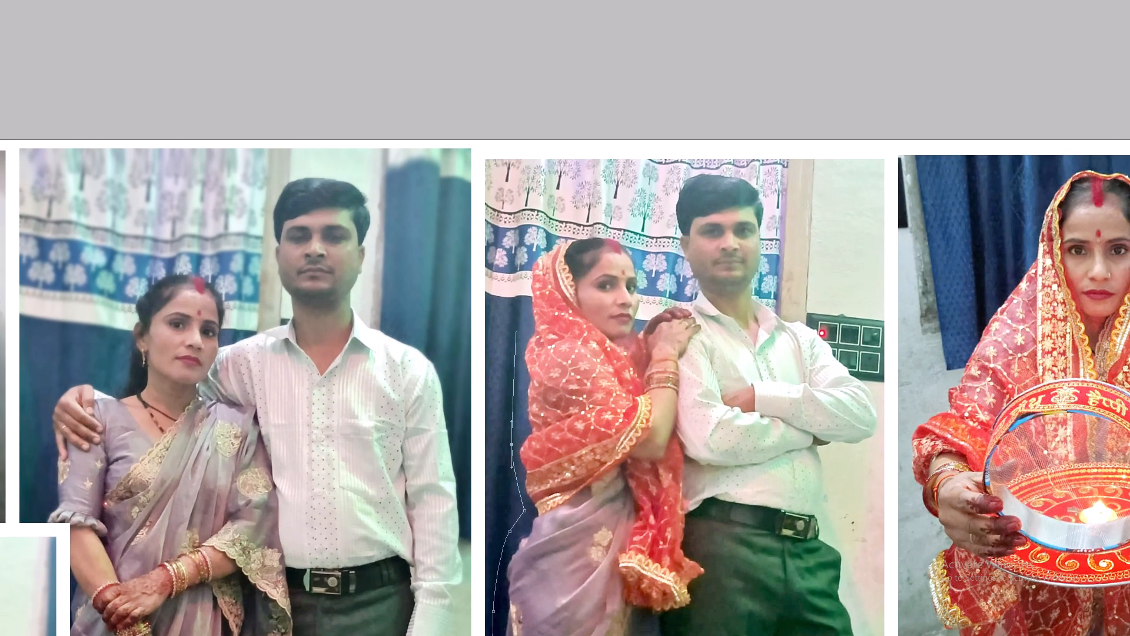
drag(516, 330, 516, 319)
drag(539, 241, 564, 221)
Continue the path over the top of the woman's head and down past her face to the man's collar.
key(ctrl+plus)
drag(638, 174, 672, 180)
key(ctrl+alt+z)
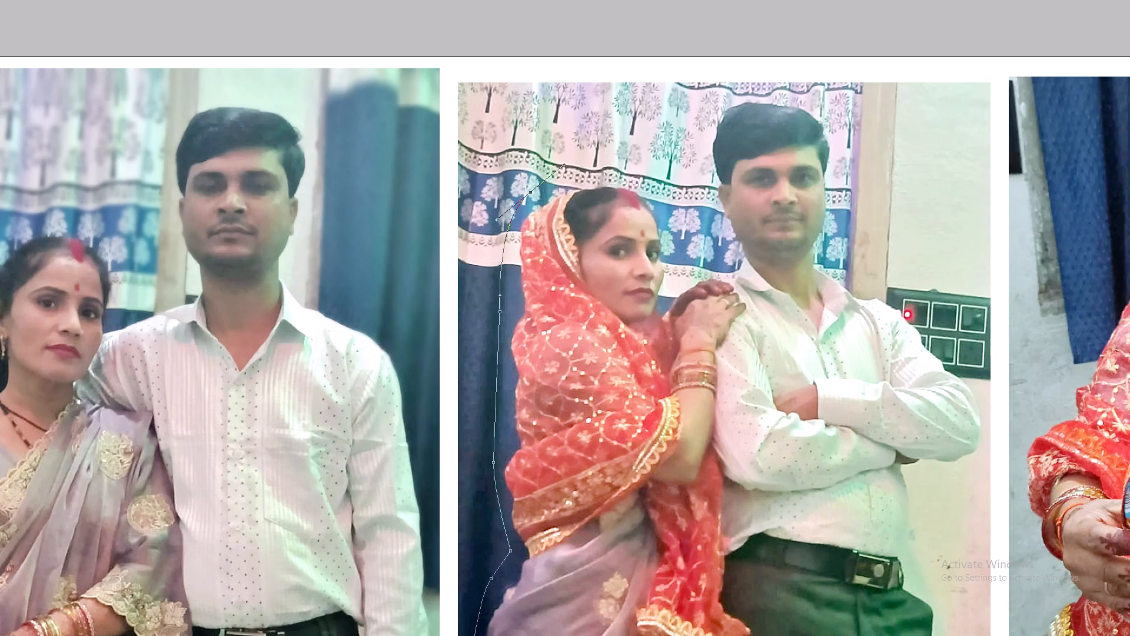
drag(625, 172, 661, 175)
drag(677, 233, 677, 242)
drag(681, 258, 681, 264)
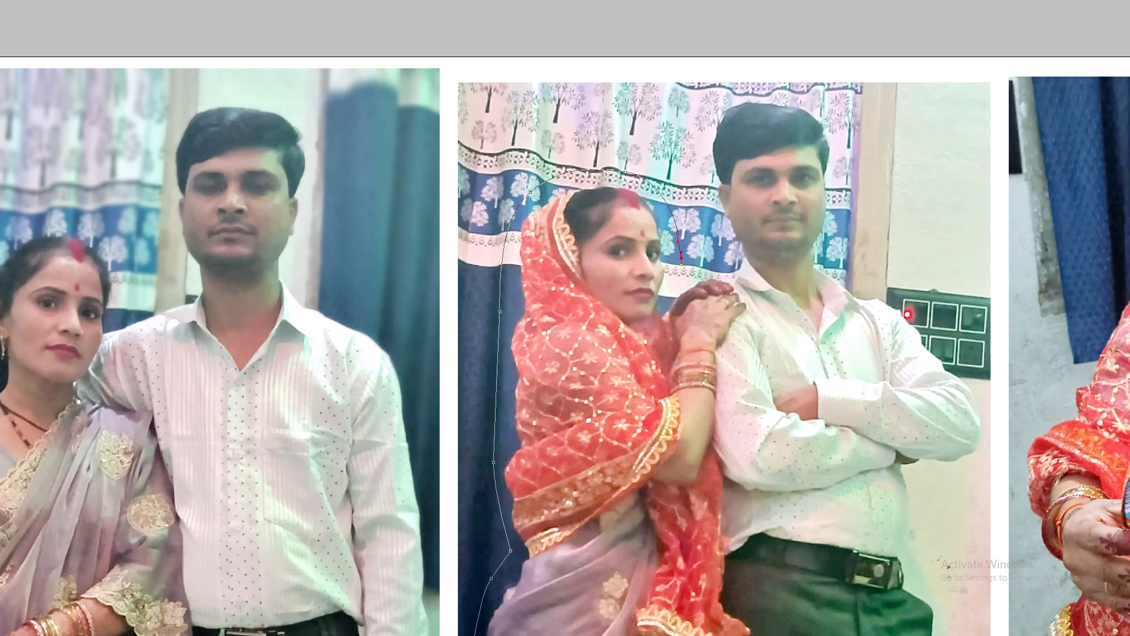
click(680, 266)
drag(711, 267, 726, 264)
click(734, 262)
Trace the path up alongside the man's face from his collar to the side of his hair.
key(space)
drag(714, 244, 687, 303)
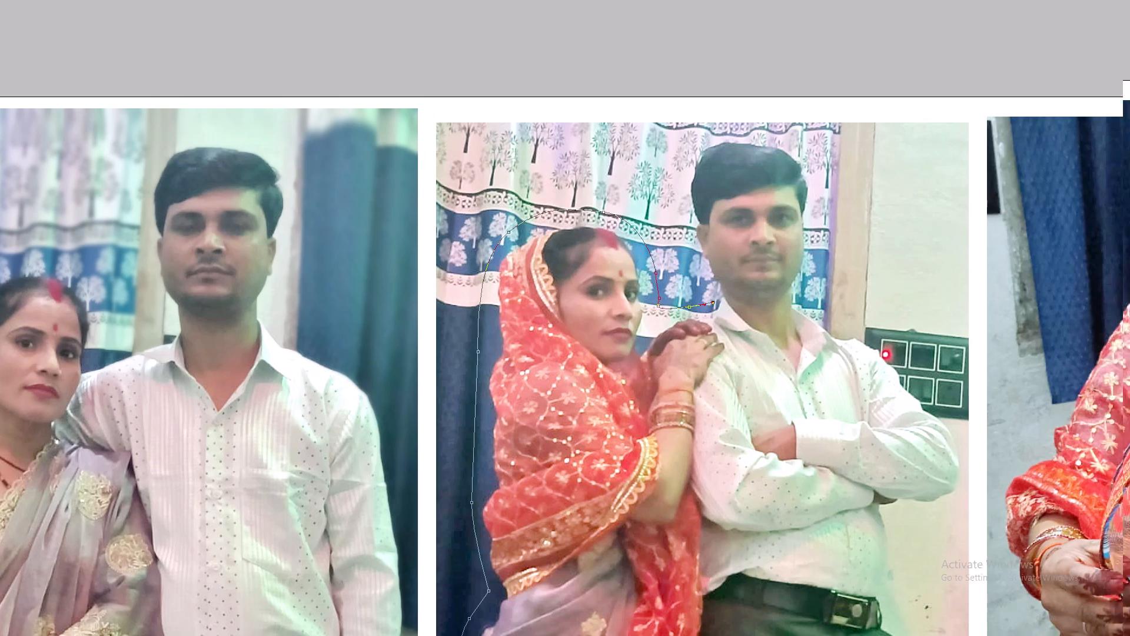
drag(687, 303, 680, 335)
drag(676, 308, 669, 291)
key(space)
drag(663, 272, 657, 322)
drag(679, 243, 710, 209)
key(ctrl+alt+z)
drag(674, 243, 696, 205)
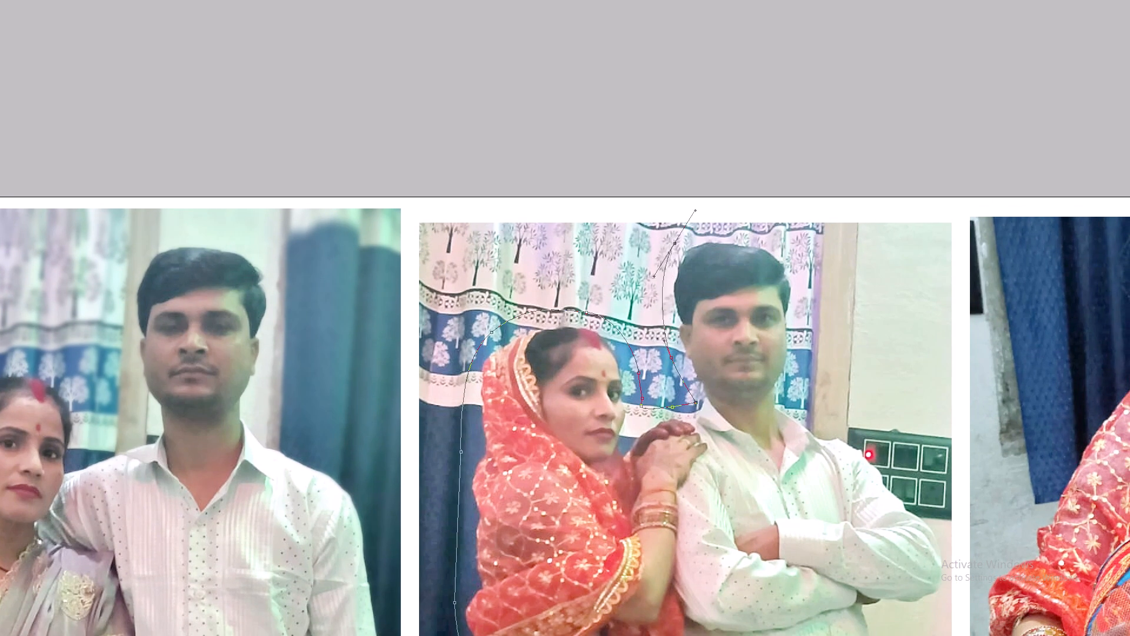
drag(696, 205, 712, 194)
Curve the path over the top of the man's hair and down the far side of his face to his neck.
key(space)
drag(704, 196, 593, 243)
drag(682, 297, 712, 323)
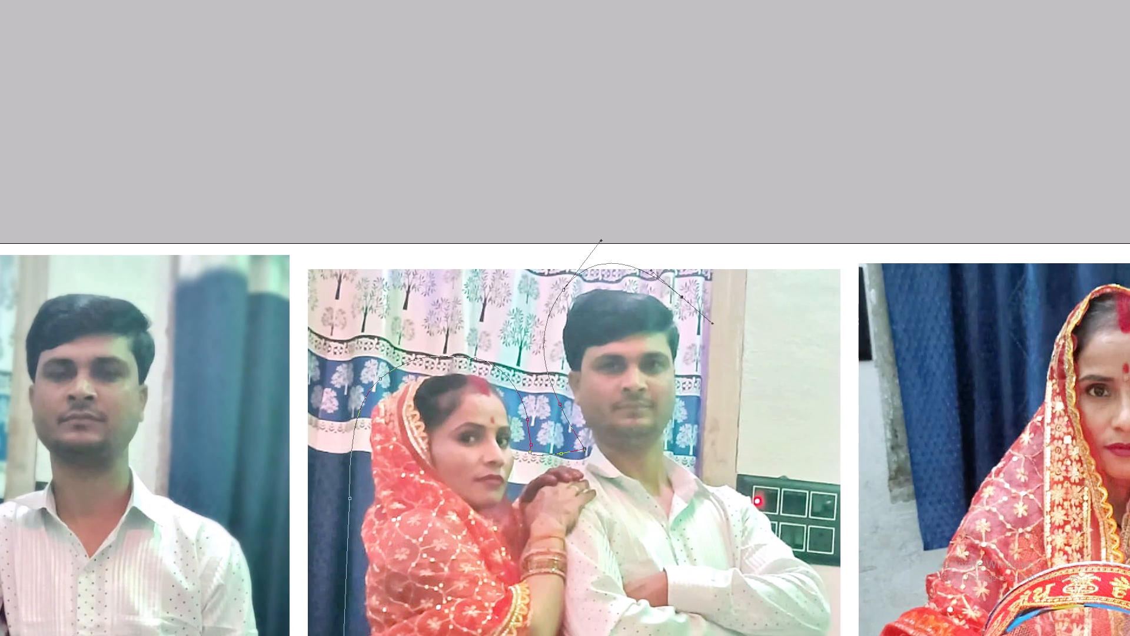
drag(712, 323, 708, 323)
key(ctrl+alt+z)
key(alt+Tab)
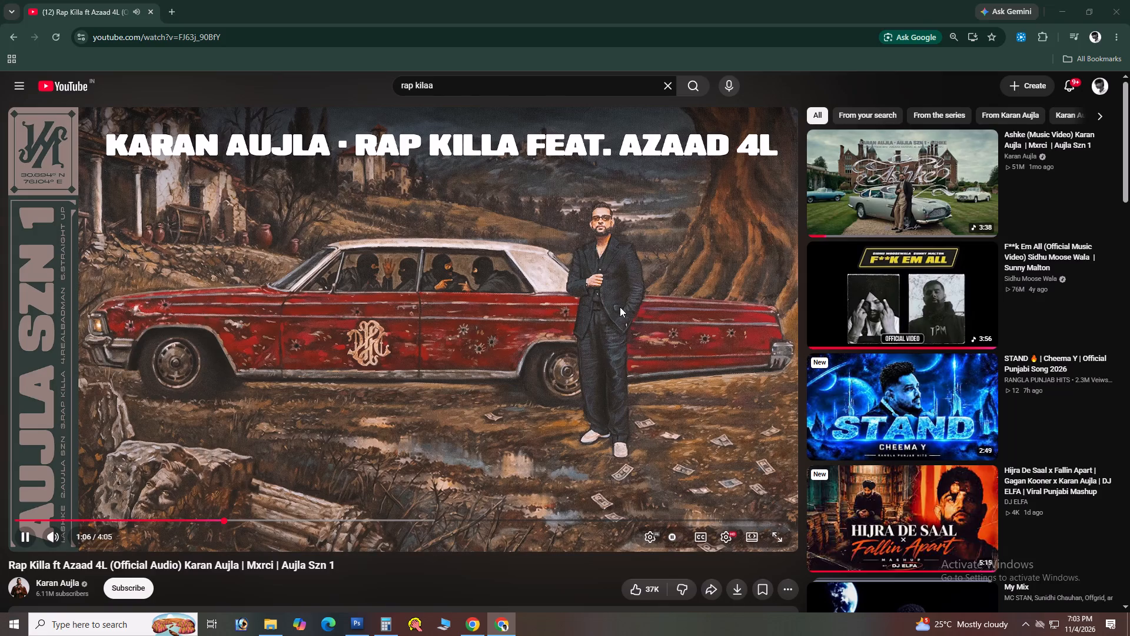
key(alt+Tab)
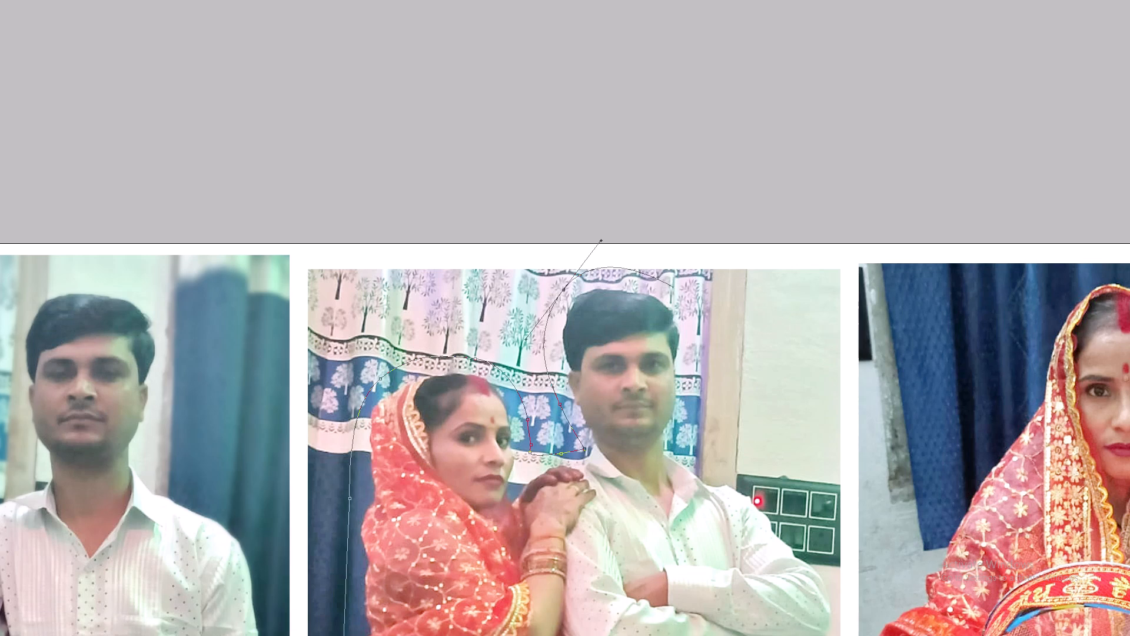
drag(686, 289, 699, 308)
key(ctrl+alt+z)
drag(676, 293, 696, 304)
drag(696, 304, 702, 312)
drag(695, 380, 693, 403)
key(space)
drag(693, 408, 683, 342)
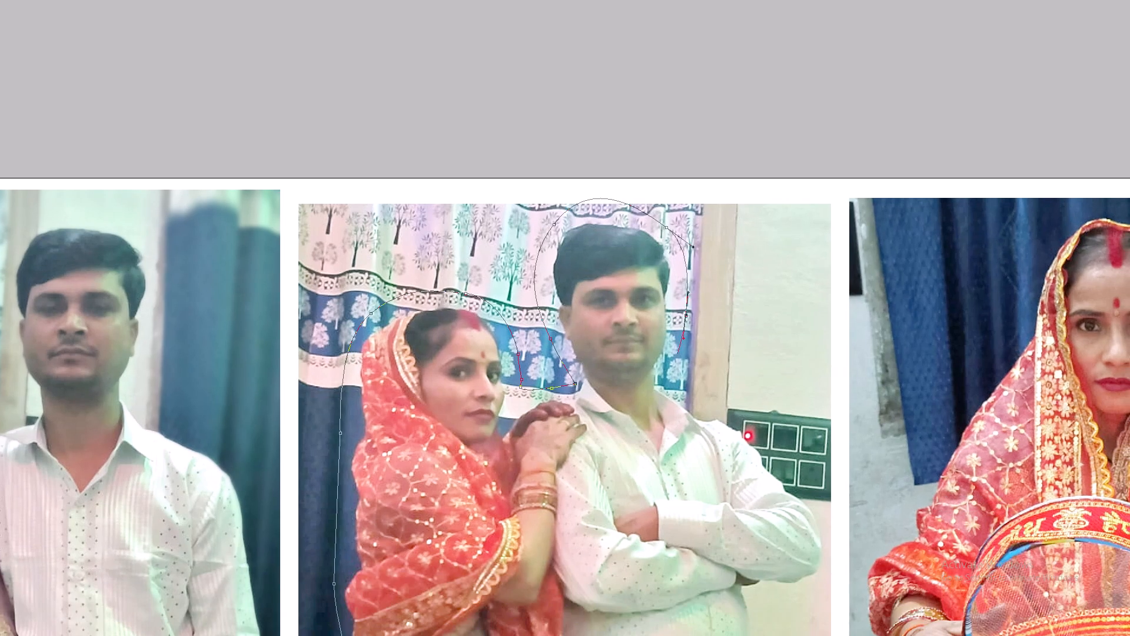
drag(675, 363, 672, 376)
click(671, 377)
Trace the path along the man's shoulder, around his folded arm's elbow and back in under the arm.
key(space)
drag(690, 386, 627, 332)
drag(646, 350, 657, 353)
drag(713, 395, 719, 399)
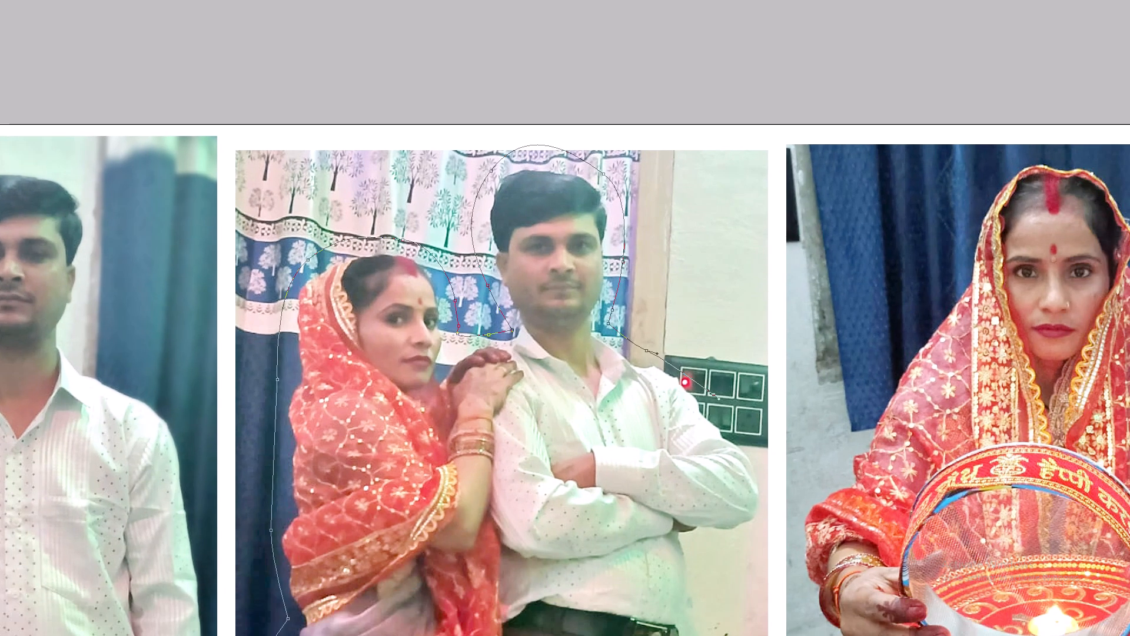
drag(719, 399, 734, 423)
key(space)
drag(736, 425, 680, 313)
drag(715, 363, 722, 389)
key(space)
drag(717, 408, 720, 333)
drag(684, 355, 660, 355)
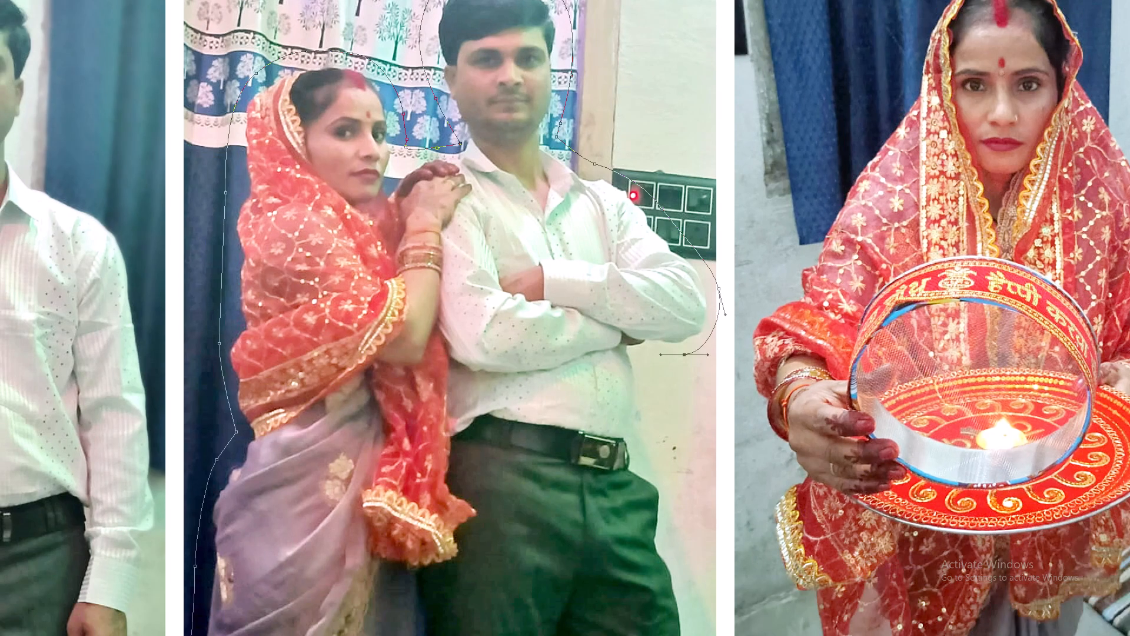
drag(660, 355, 649, 355)
click(641, 355)
Trace the path down past the man's waist and along his trouser leg to beyond the photo's bottom edge.
key(space)
drag(643, 392, 617, 304)
drag(643, 373, 651, 397)
key(space)
drag(653, 410, 603, 267)
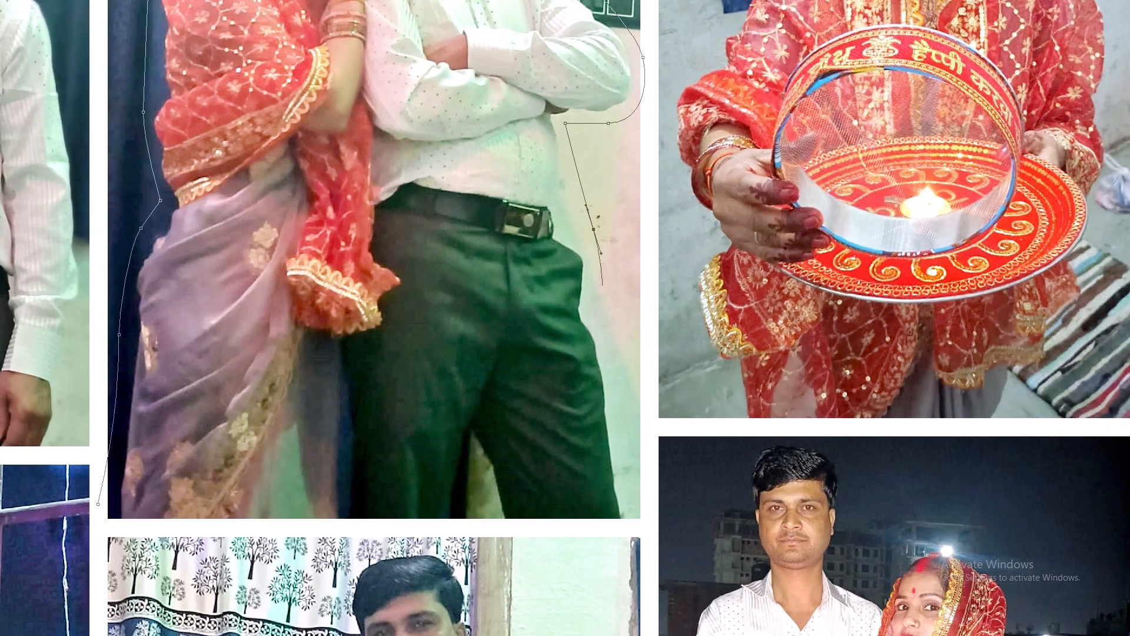
key(ctrl+alt+z)
drag(570, 187, 568, 206)
click(568, 214)
drag(597, 256, 600, 290)
drag(600, 314, 603, 328)
key(space)
drag(608, 344, 585, 189)
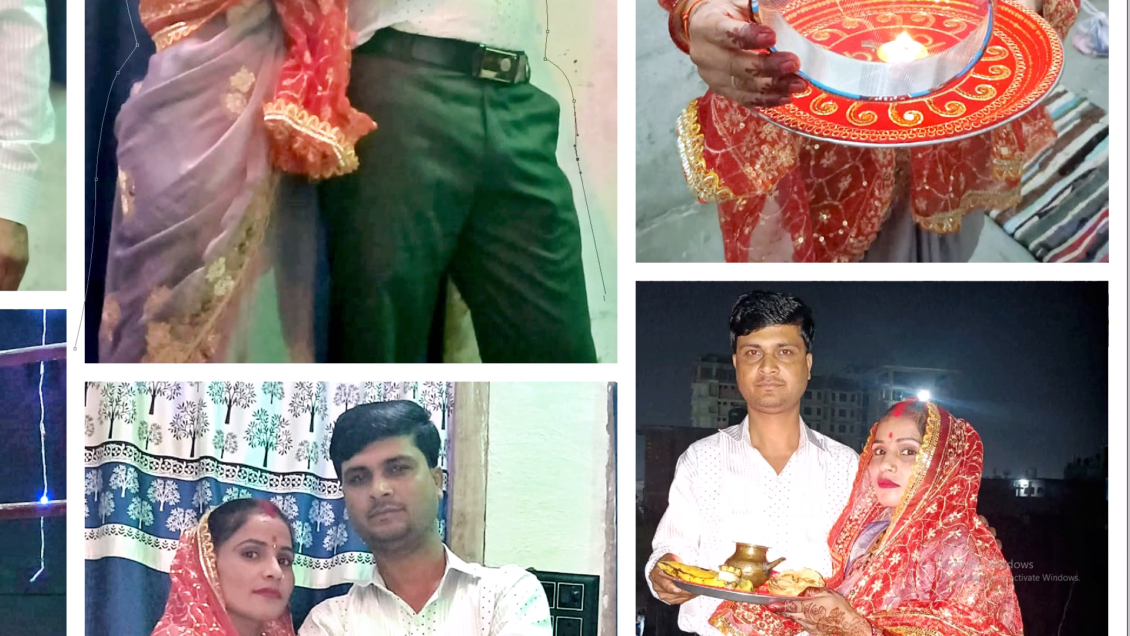
drag(612, 382, 618, 416)
click(619, 420)
Close the path with a wide loop outside the photo, over its top and back to the starting corner beside the saree.
key(ctrl+0)
key(space)
drag(740, 223, 796, 311)
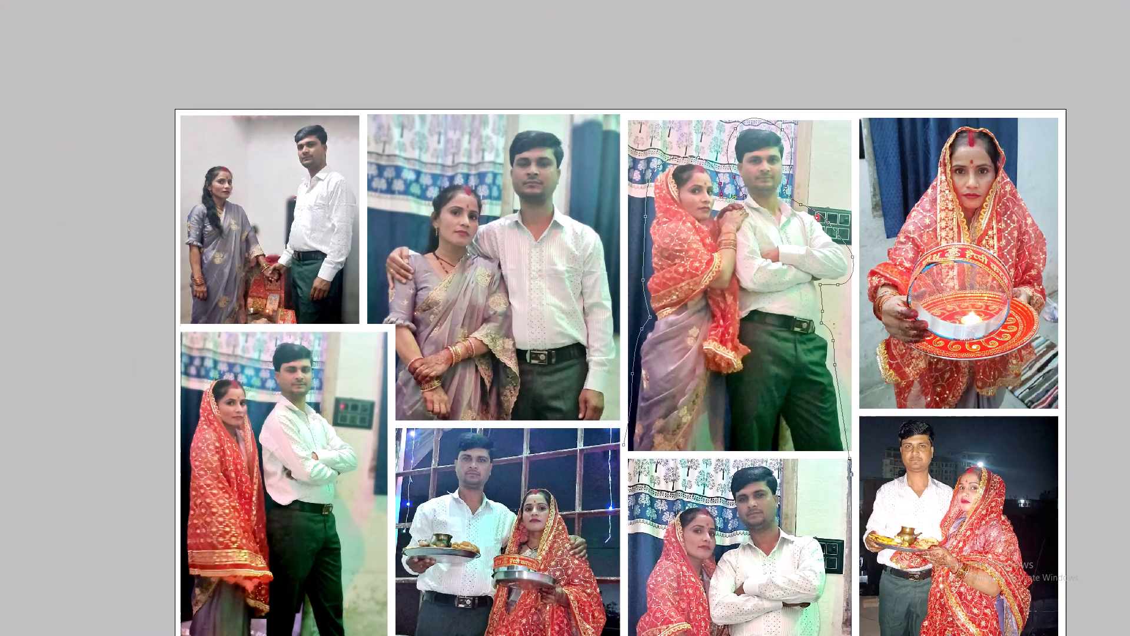
drag(981, 236, 937, 131)
drag(735, 29, 543, 145)
drag(509, 263, 535, 401)
drag(585, 445, 596, 463)
Convert the closed path into a selection of the background and feather it.
key(ctrl+Return)
key(ctrl+alt+d)
key(Return)
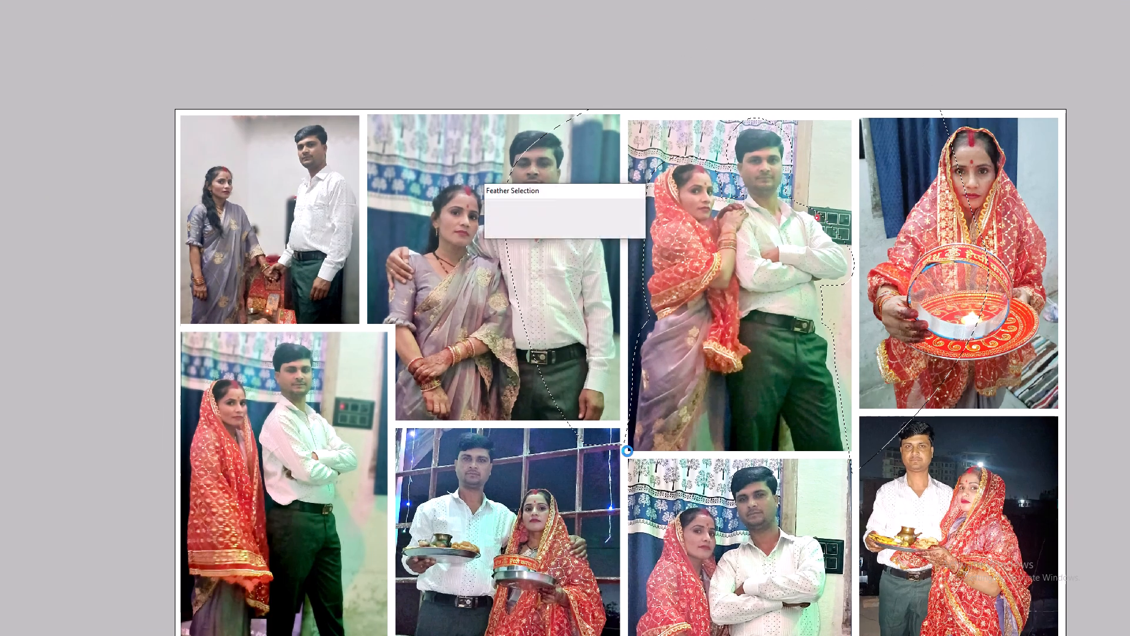
Apply Gaussian Blur to the selected background around the red-veil couple and repeat the filter once.
key(alt+t)
key(alt+b)
key(Right)
key(Down)
key(Down)
key(Down)
key(Down)
key(Return)
key(Return)
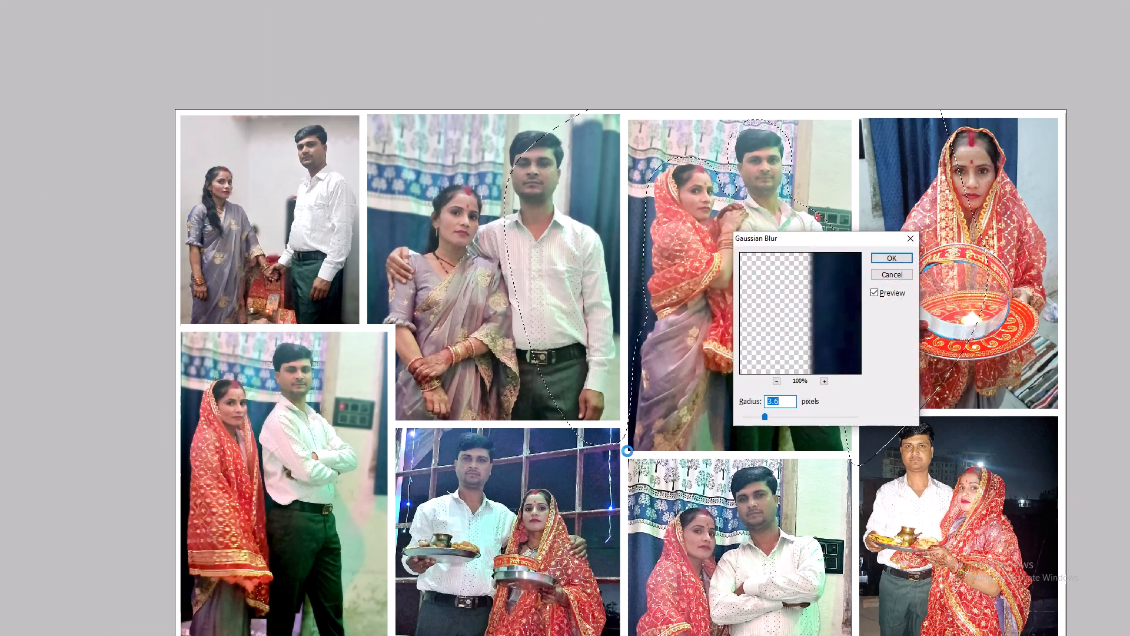
key(ctrl+f)
key(ctrl+d)
key(v)
Restore the background selection, reapply the Gaussian Blur two more times and deselect.
key(ctrl+plus)
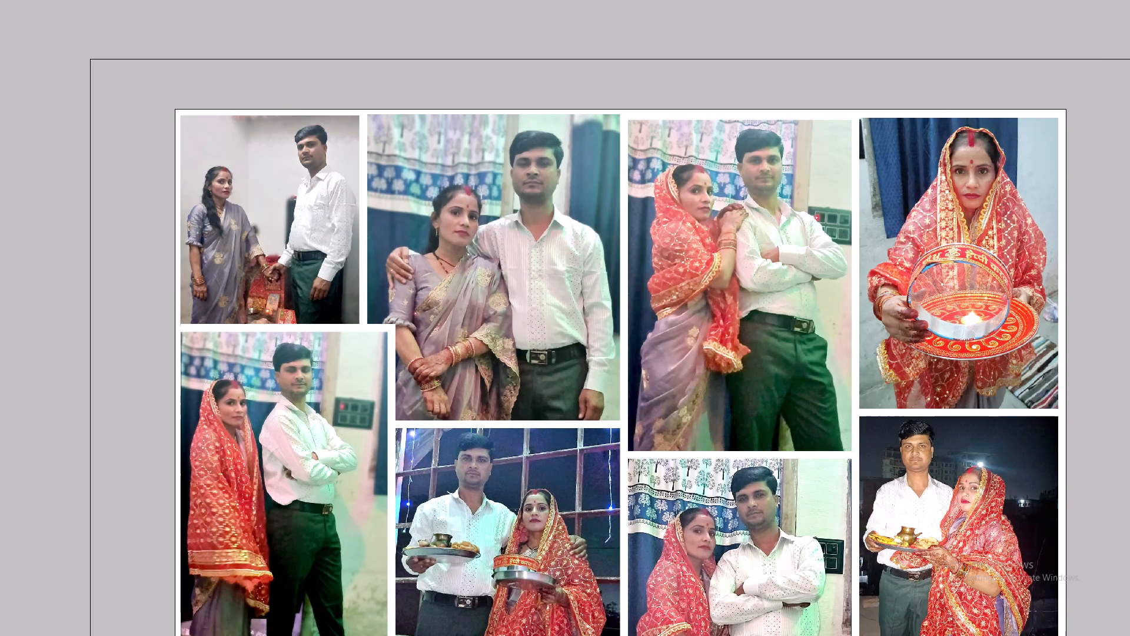
key(space)
drag(748, 261, 532, 384)
key(ctrl+alt+z)
key(ctrl+f)
key(ctrl+f)
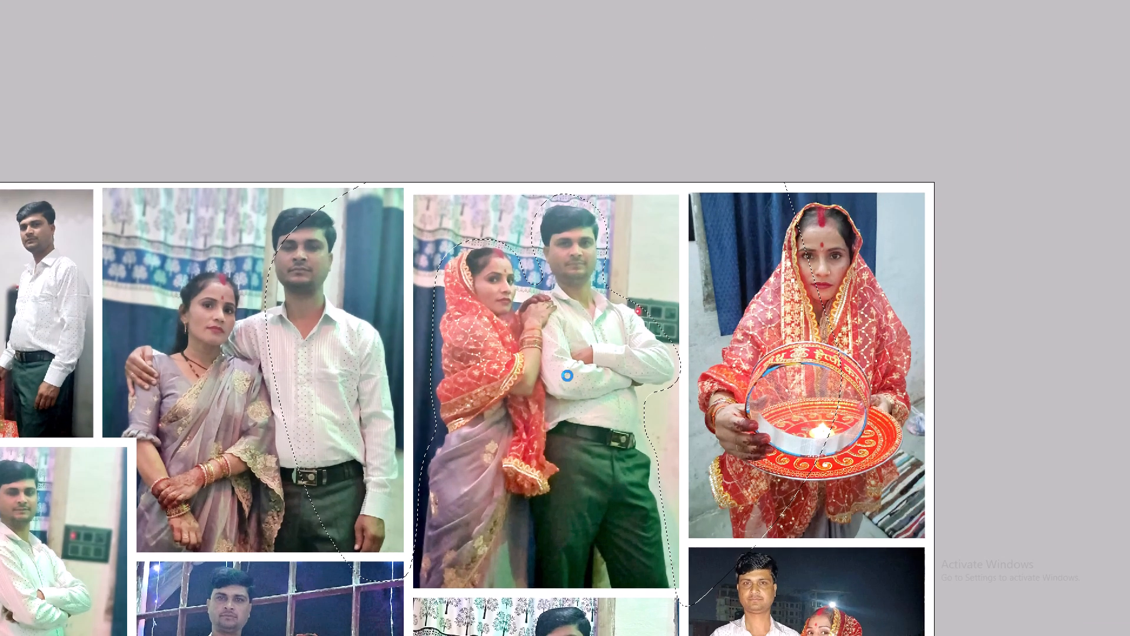
key(ctrl+d)
key(v)
key(ctrl+0)
key(v)
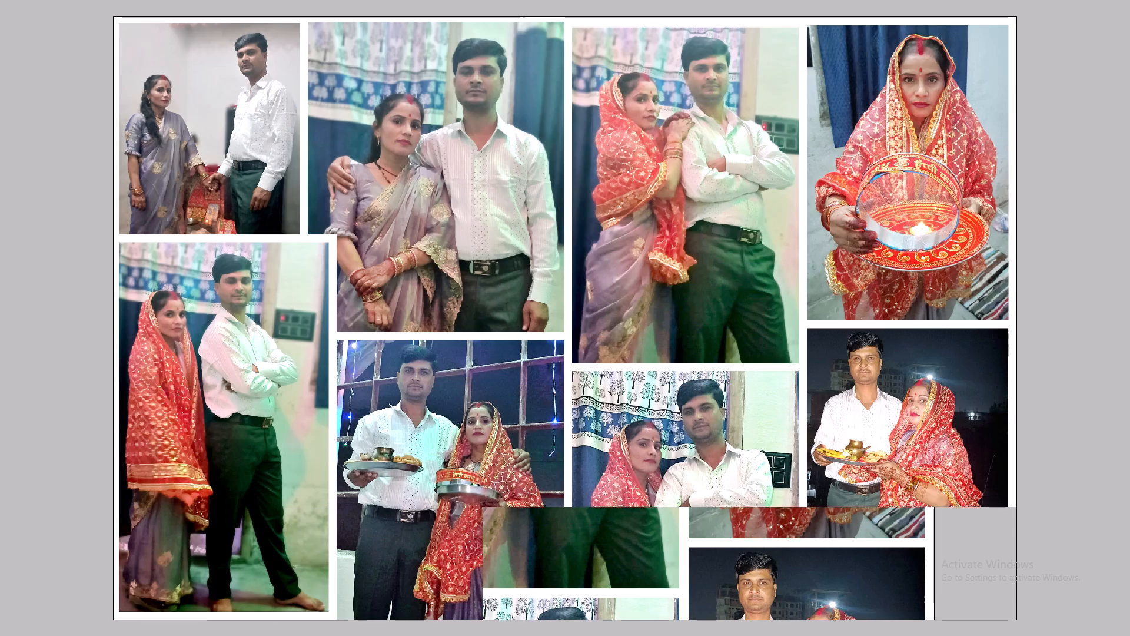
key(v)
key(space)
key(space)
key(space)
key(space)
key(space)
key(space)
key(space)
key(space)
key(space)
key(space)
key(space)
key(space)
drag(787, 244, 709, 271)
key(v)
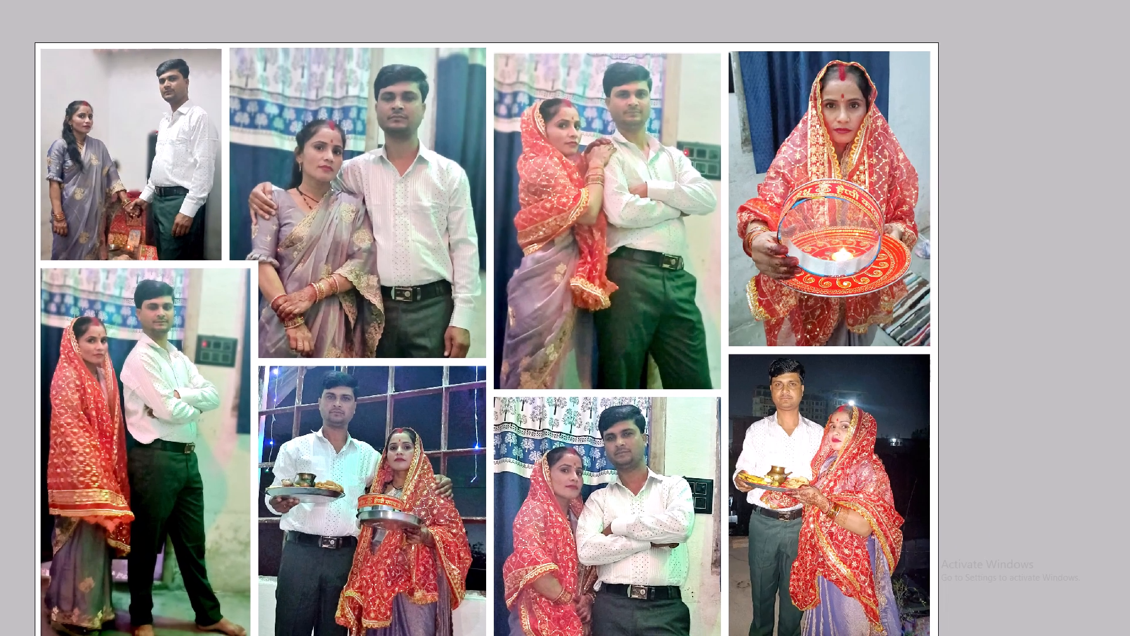
Switch to YouTube in Chrome, pause the playing song and look through the recommended videos for another one.
key(alt+Tab)
click(525, 250)
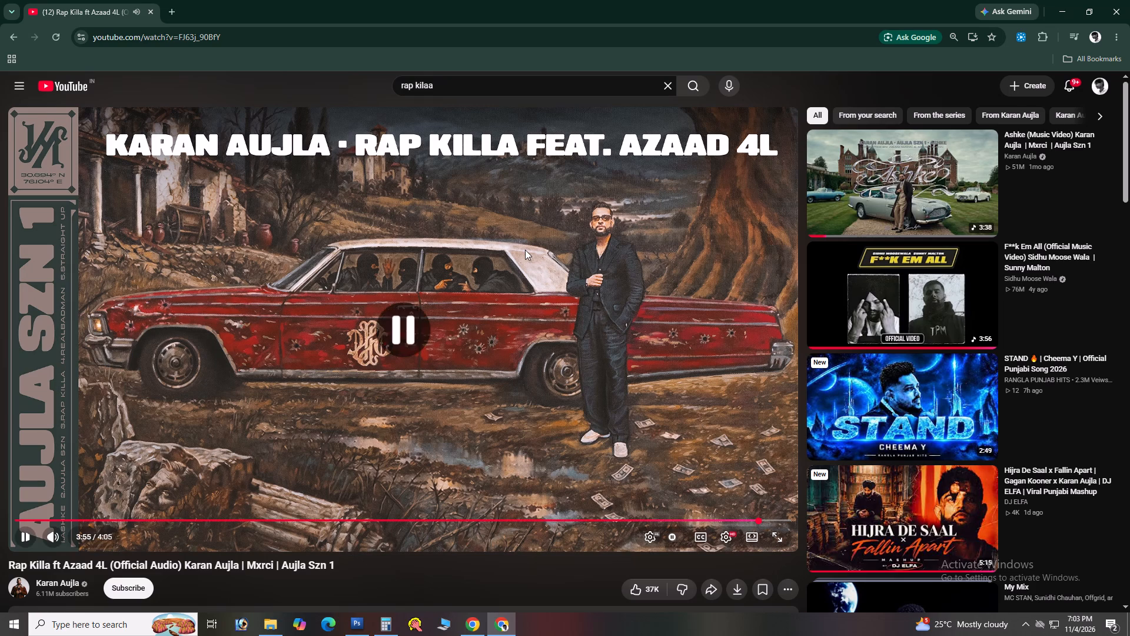
click(436, 90)
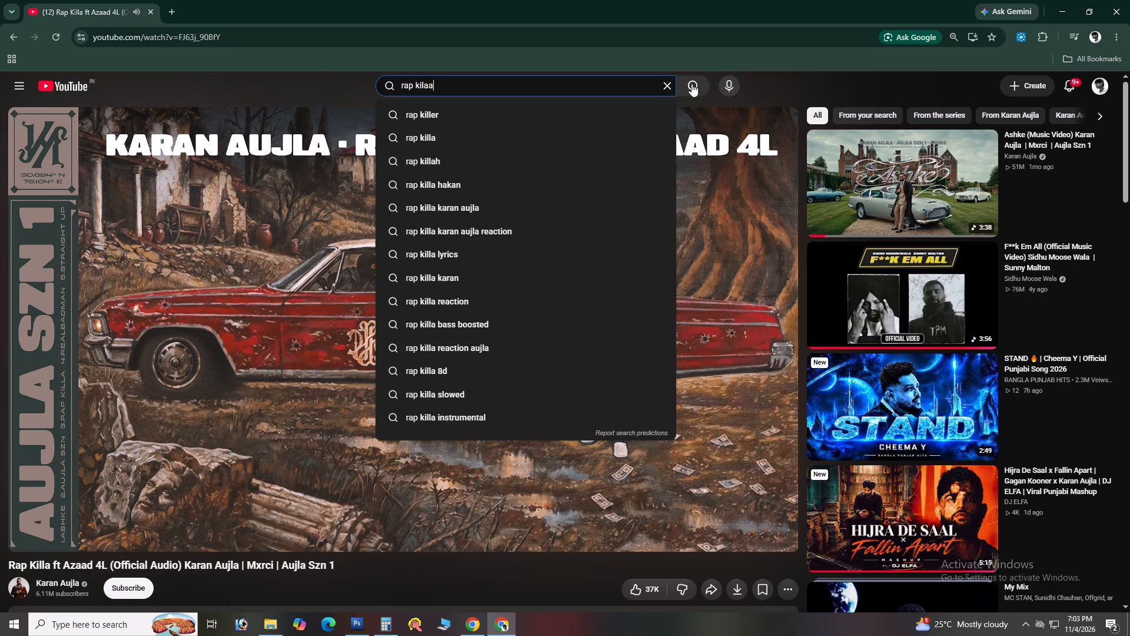
click(759, 94)
scroll(906, 250, down, 2)
scroll(845, 332, down, 5)
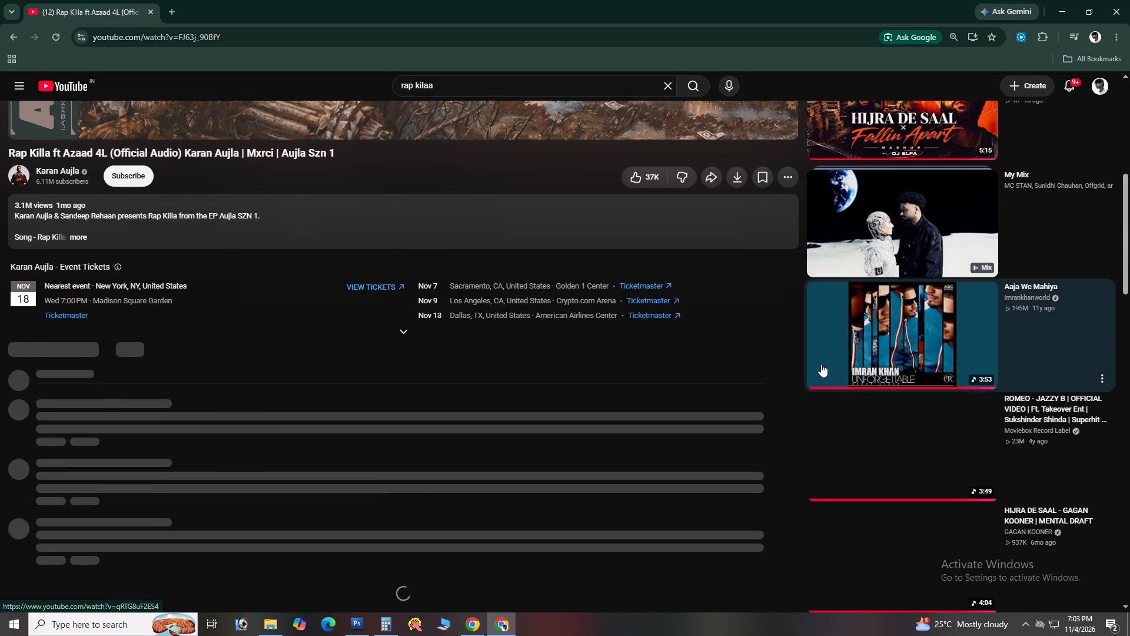
scroll(813, 367, down, 4)
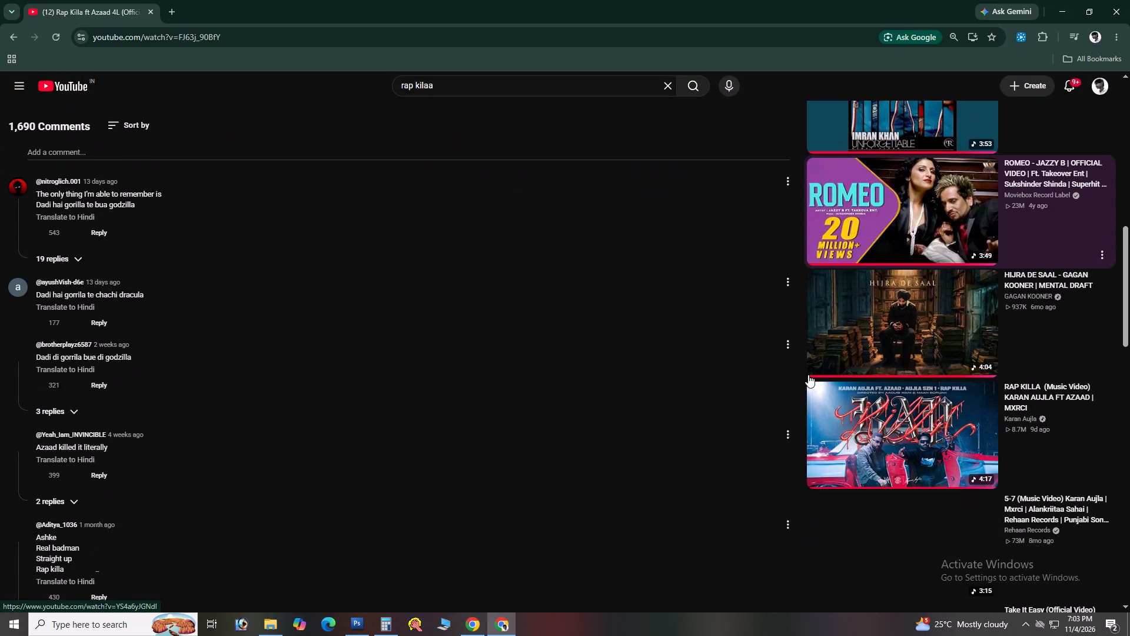
scroll(808, 375, down, 5)
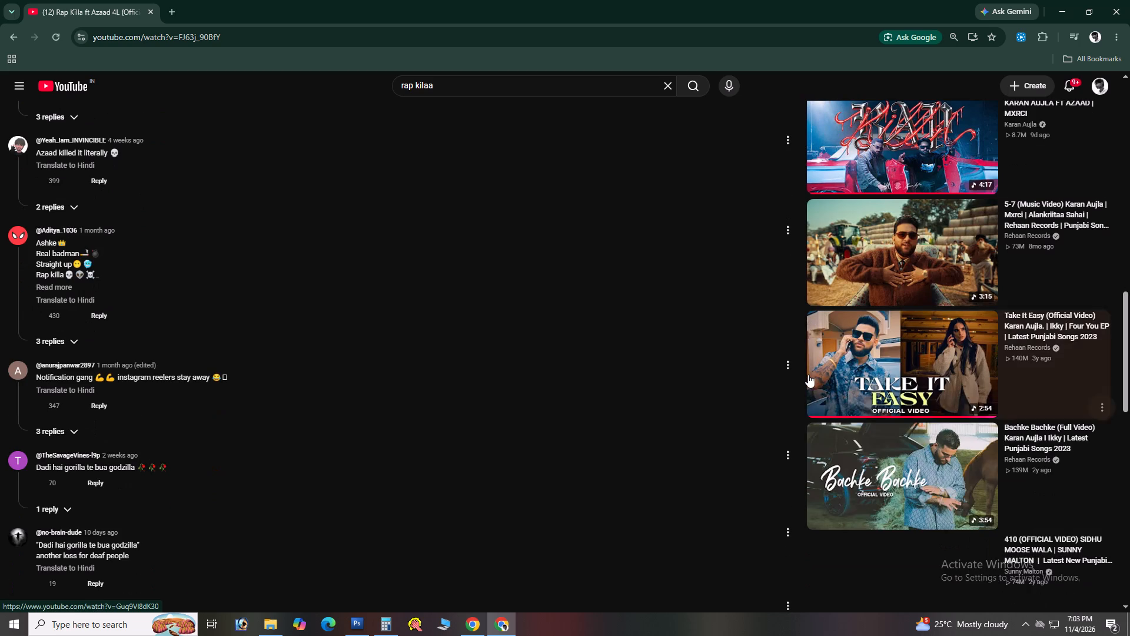
scroll(741, 335, down, 1)
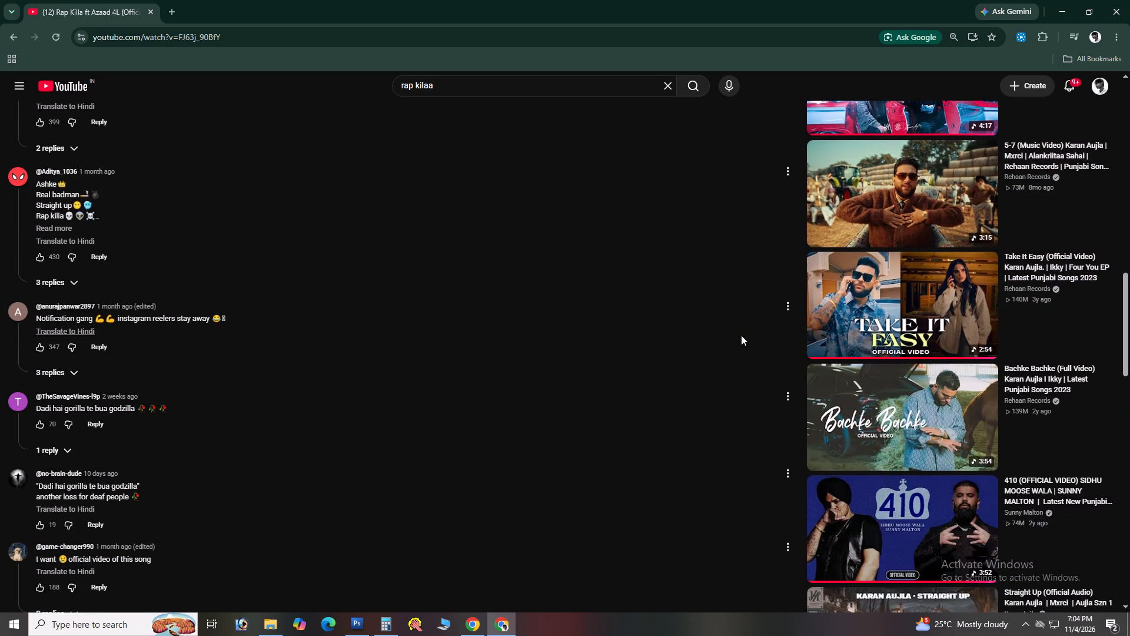
Search YouTube for "hoodlife" and open the official HOODLIFE music video by Sambata and Riar Saab.
key(slash)
key(ctrl+a)
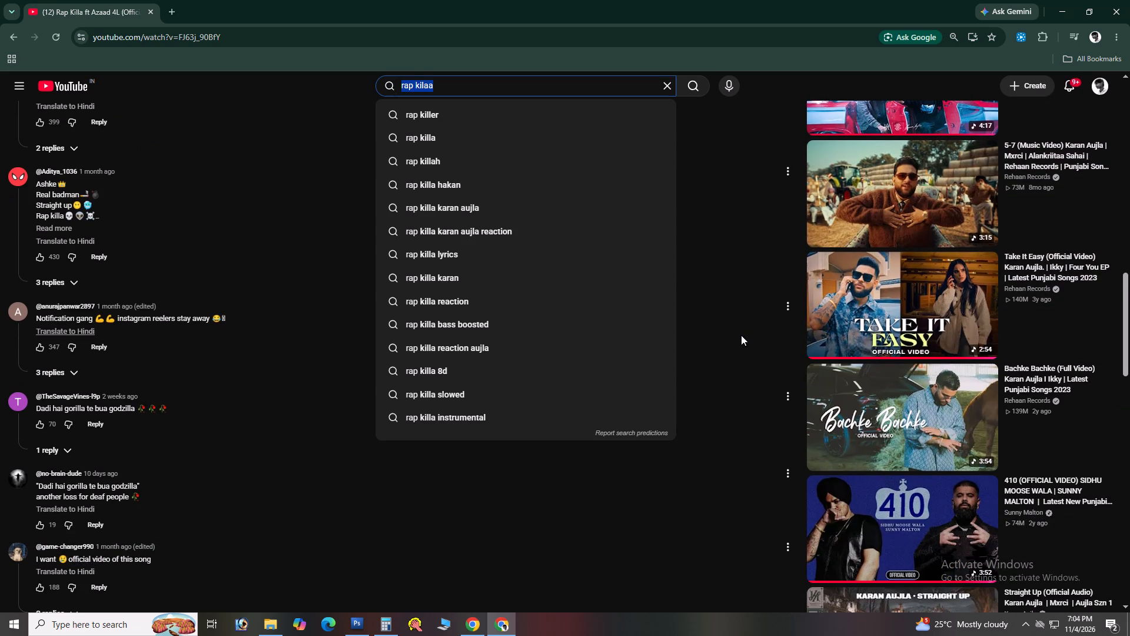
text(hoodlife)
key(Return)
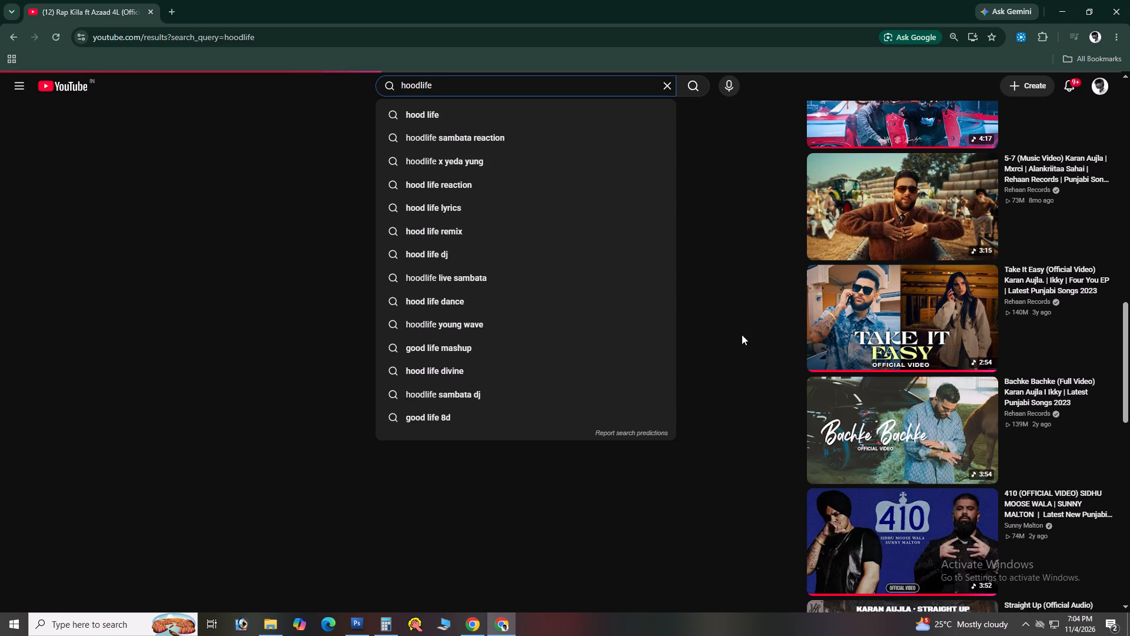
click(428, 211)
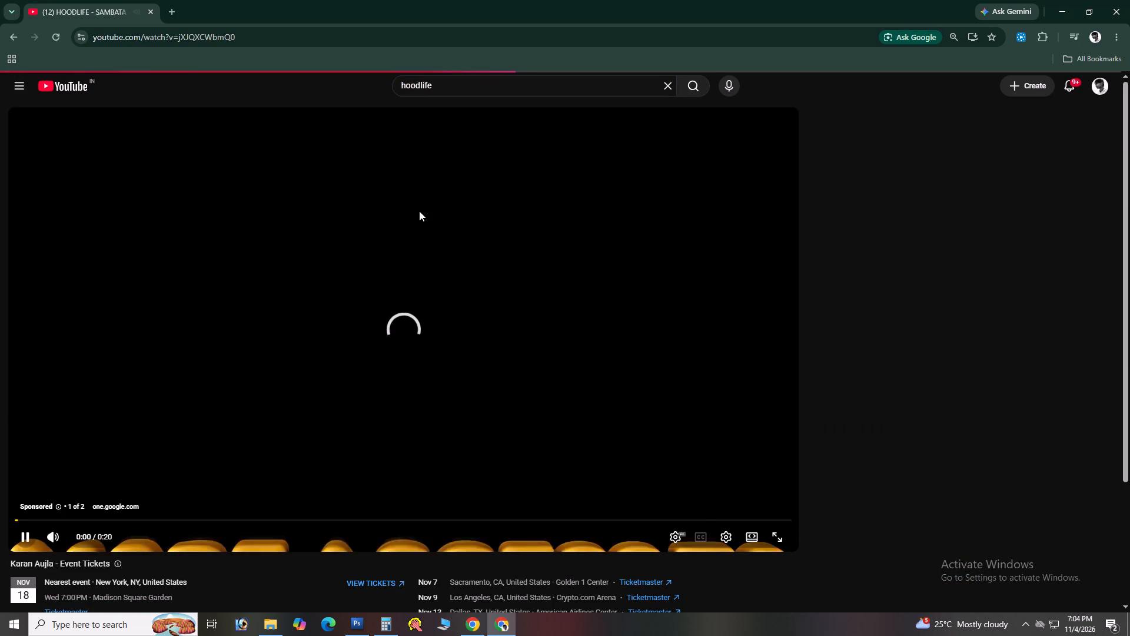
Clear the YouTube search text and skip the ad so the HOODLIFE video plays.
click(664, 82)
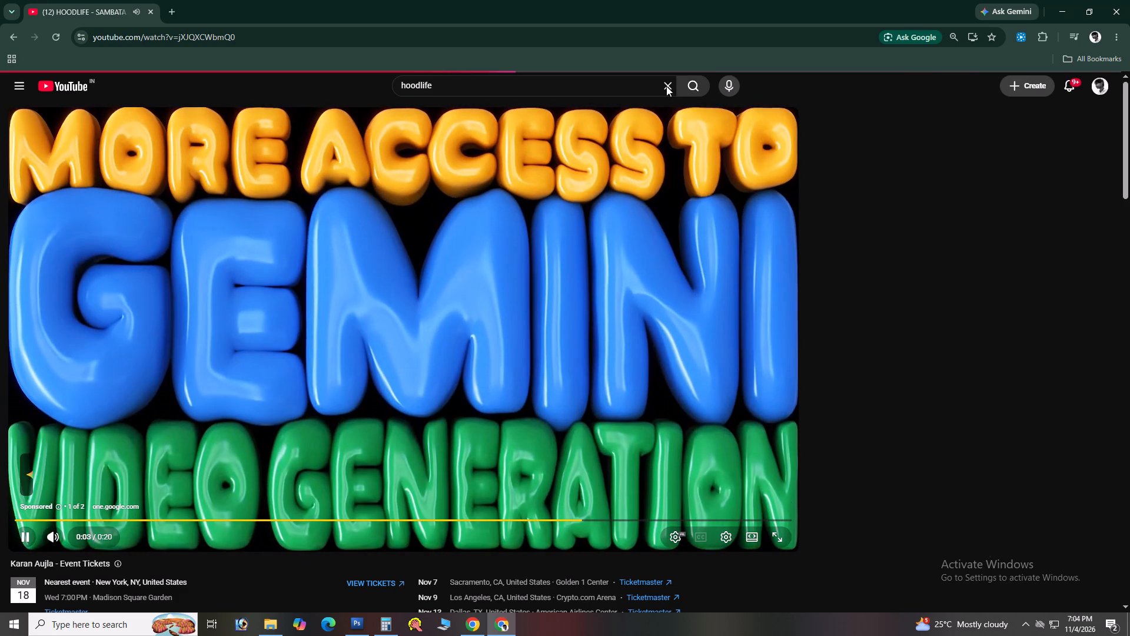
click(666, 86)
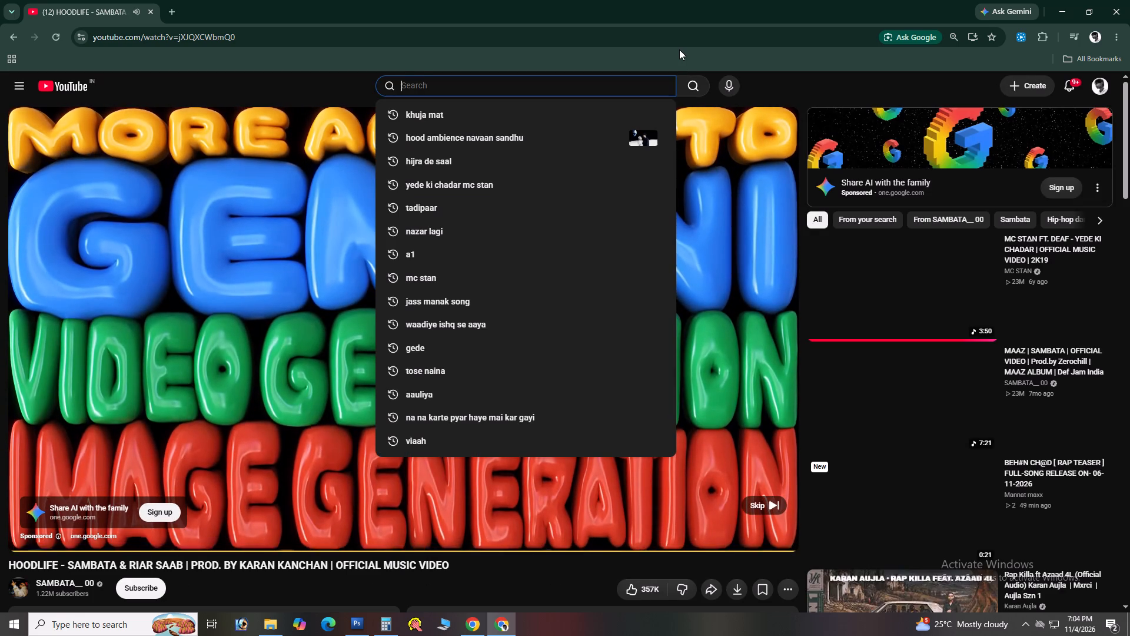
click(679, 49)
click(770, 510)
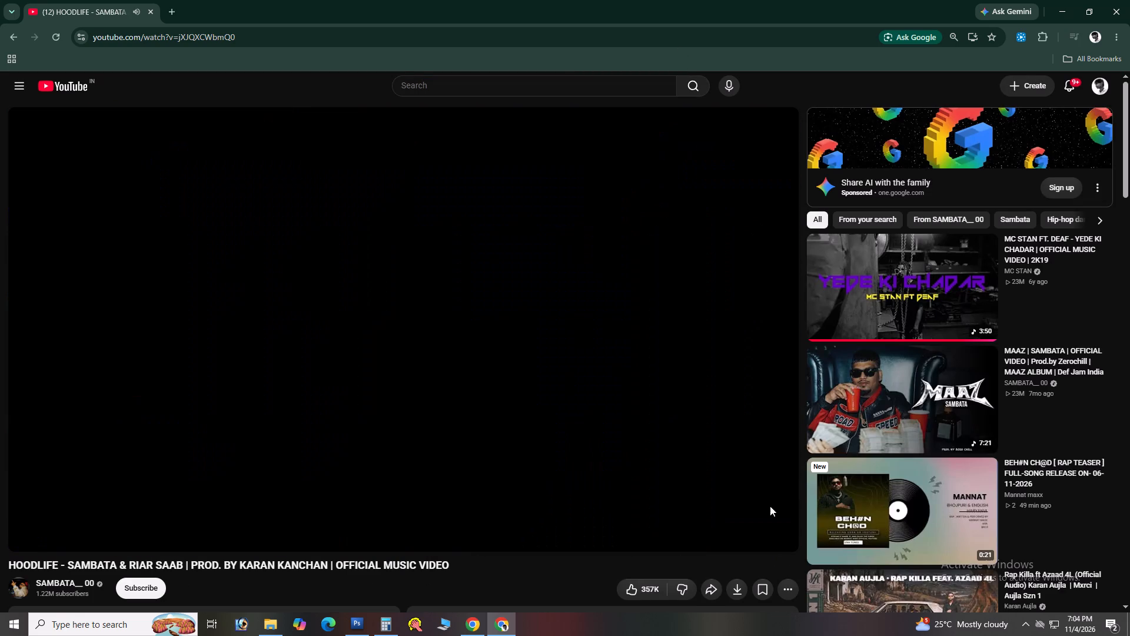
click(518, 548)
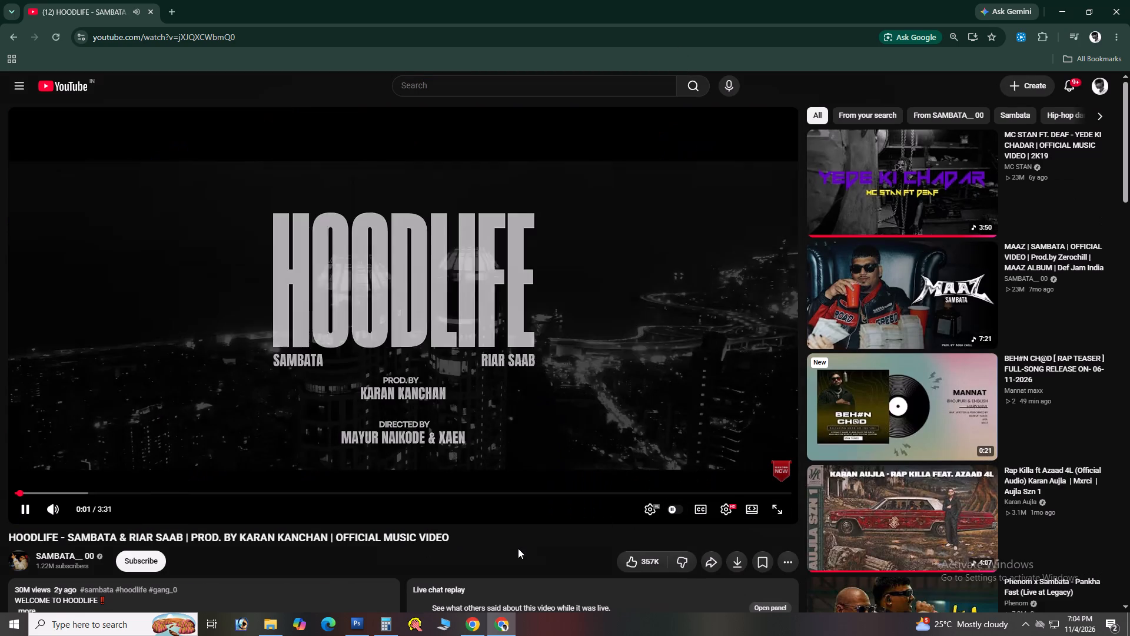
Switch from the YouTube video back to the collage in Photoshop.
alt+scroll(523, 549, up, 1)
key(alt+Tab)
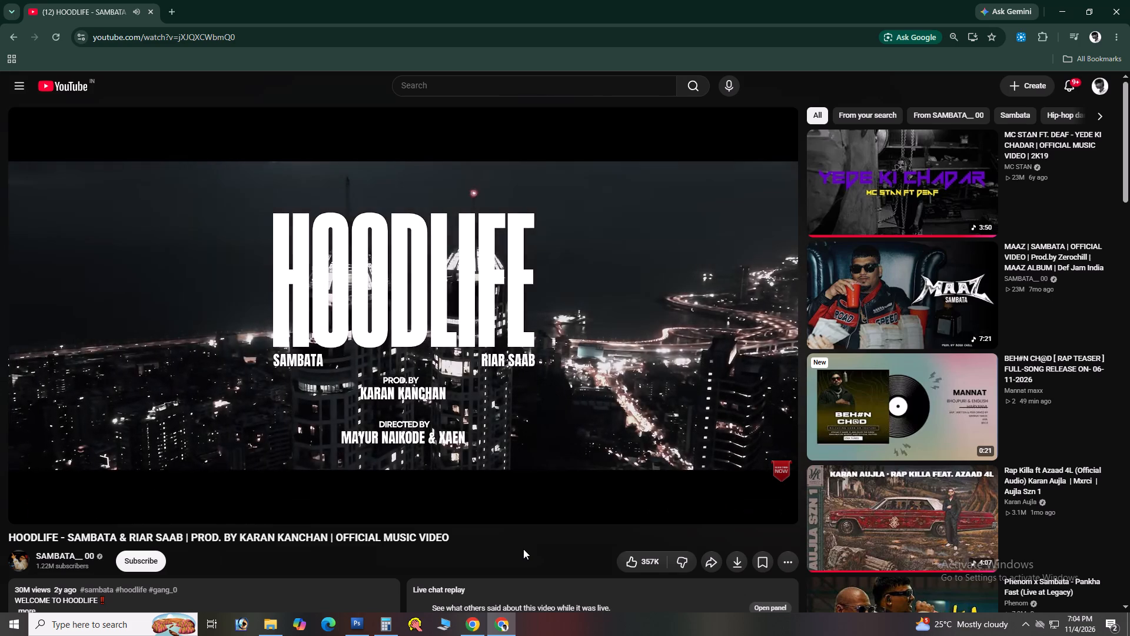
click(566, 412)
Select Layer 4, the lower crossed-arms photo of the couple against the tree-print curtain, and duplicate it.
key(v)
key(space)
key(space)
key(space)
key(space)
key(space)
key(space)
key(space)
key(space)
key(space)
key(space)
key(space)
key(space)
key(space)
key(space)
key(space)
key(space)
key(space)
key(space)
key(space)
key(space)
drag(524, 438, 634, 264)
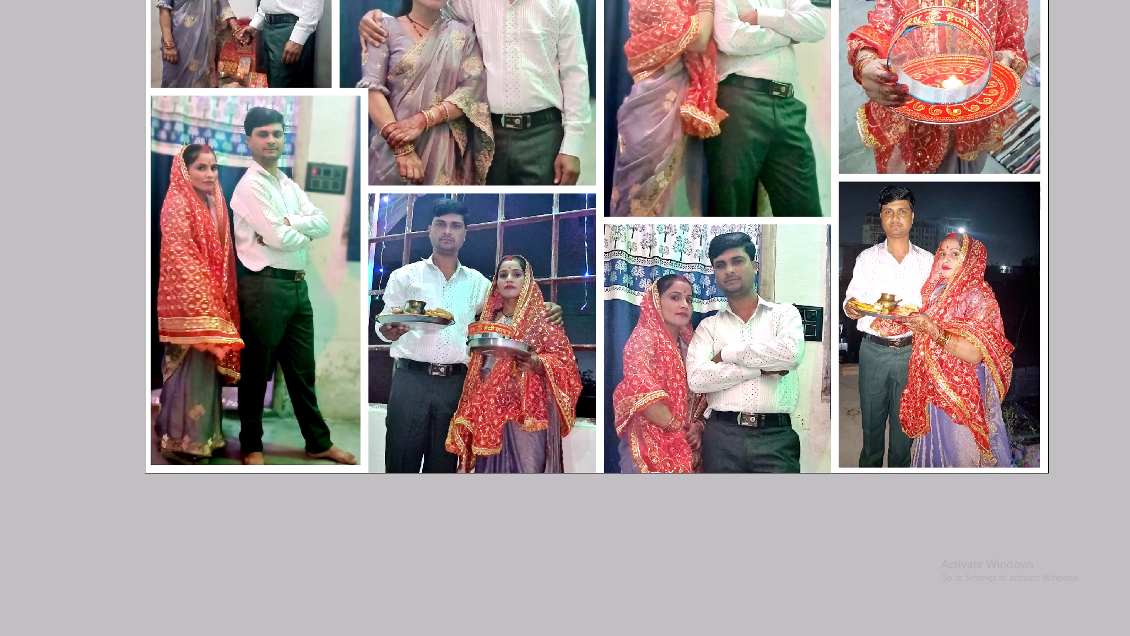
key(space)
key(space)
key(space)
key(space)
key(space)
key(space)
key(space)
key(space)
key(space)
key(space)
key(space)
key(space)
key(space)
key(space)
key(space)
key(space)
key(space)
key(space)
key(space)
key(space)
drag(557, 304, 592, 283)
right_click(485, 314)
click(506, 323)
right_click(670, 293)
click(690, 298)
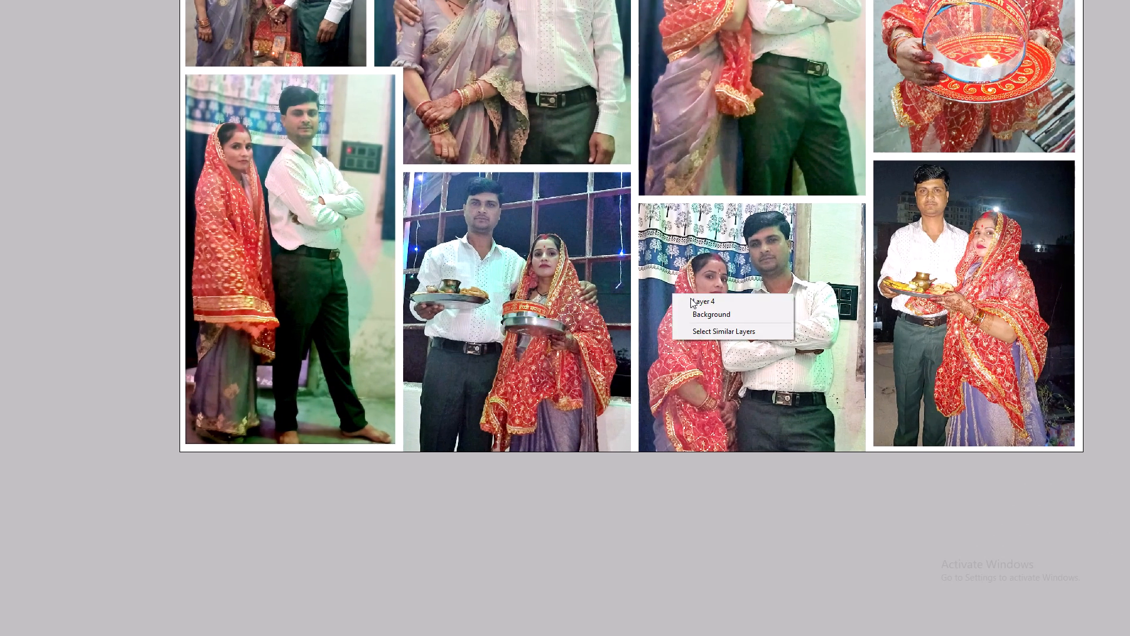
key(space)
drag(731, 310, 634, 298)
key(ctrl+plus)
key(p)
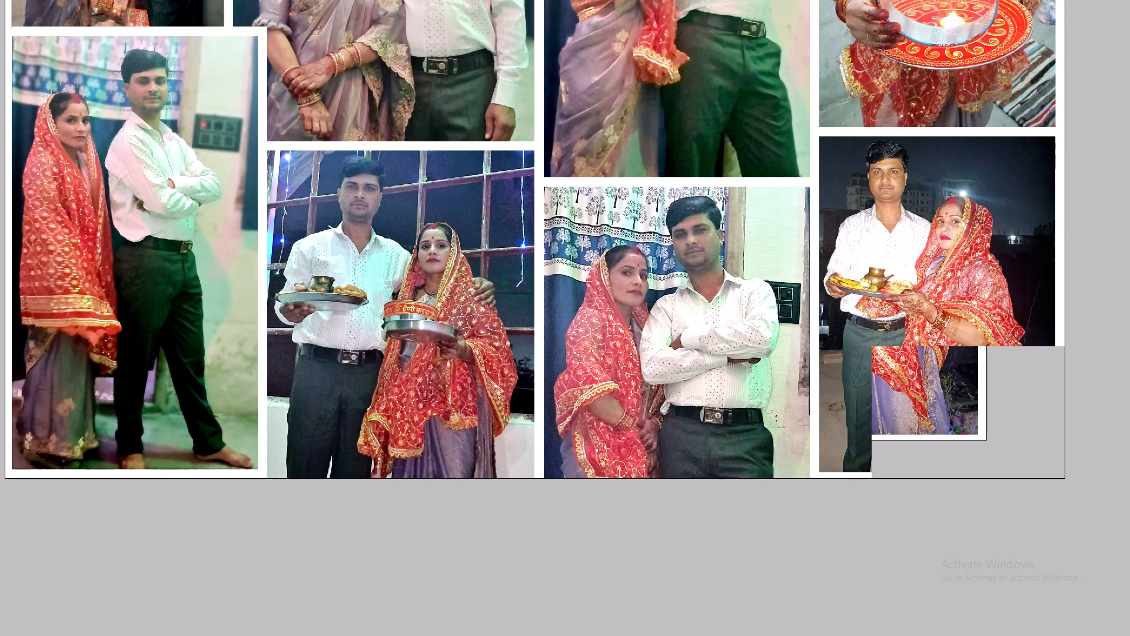
key(v)
right_click(612, 321)
click(626, 328)
key(space)
drag(658, 334, 611, 337)
key(ctrl+j)
right_click(606, 342)
click(621, 348)
Start a Pen tool path below the crossed-arms photo's bottom edge and trace up the woman's outer side to her veil top.
key(ctrl+plus)
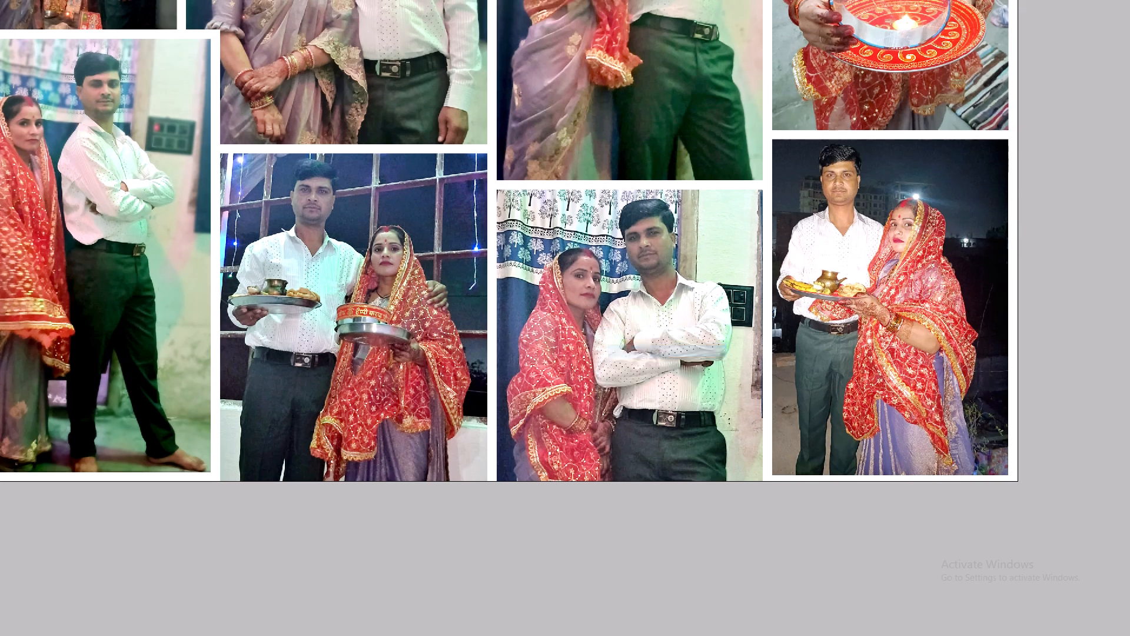
key(p)
key(space)
drag(532, 413, 567, 339)
drag(544, 541, 544, 529)
drag(536, 495, 539, 481)
key(ctrl+alt+z)
drag(539, 483, 544, 471)
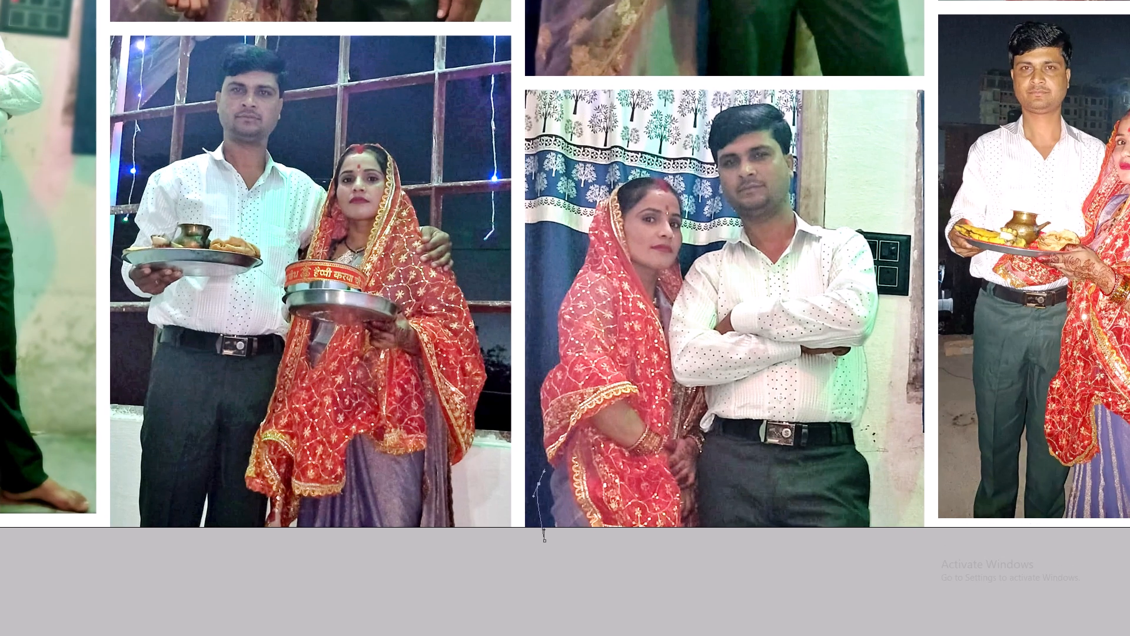
drag(536, 455, 533, 437)
drag(534, 375, 541, 359)
drag(549, 356, 549, 349)
key(space)
drag(549, 340, 539, 367)
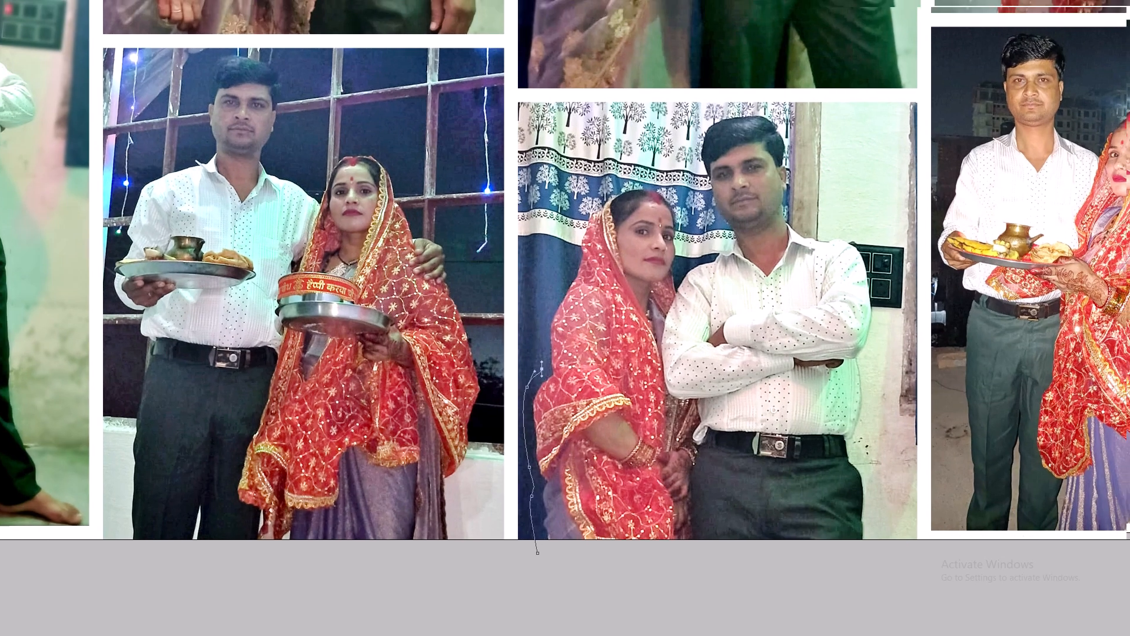
drag(539, 367, 530, 416)
drag(541, 357, 559, 319)
key(space)
drag(557, 319, 510, 416)
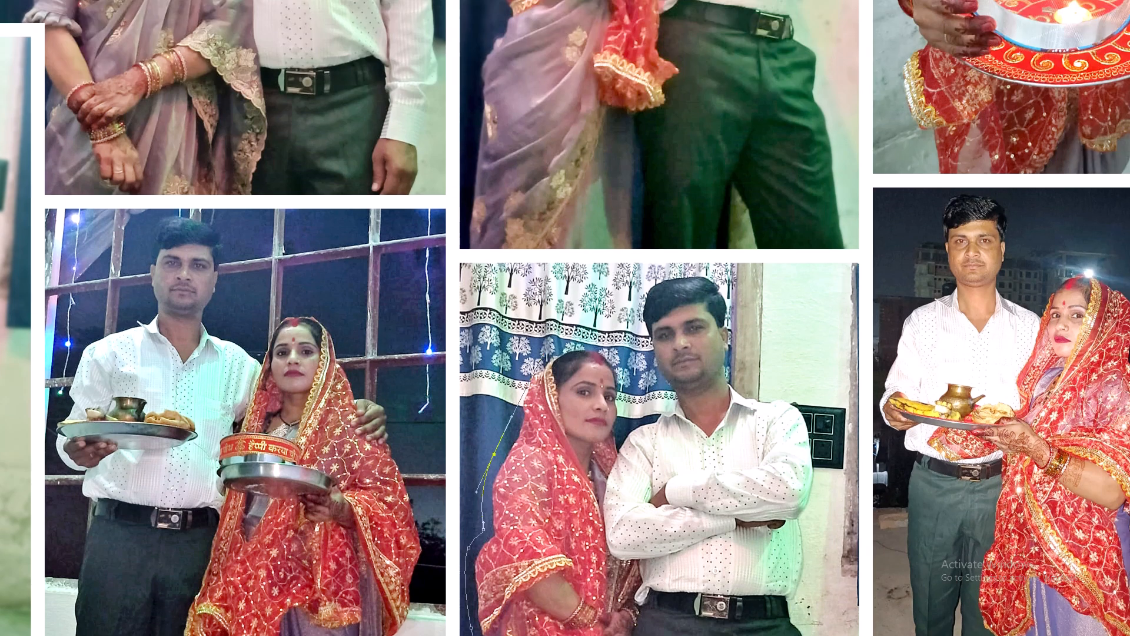
drag(552, 345, 576, 327)
key(ctrl+plus)
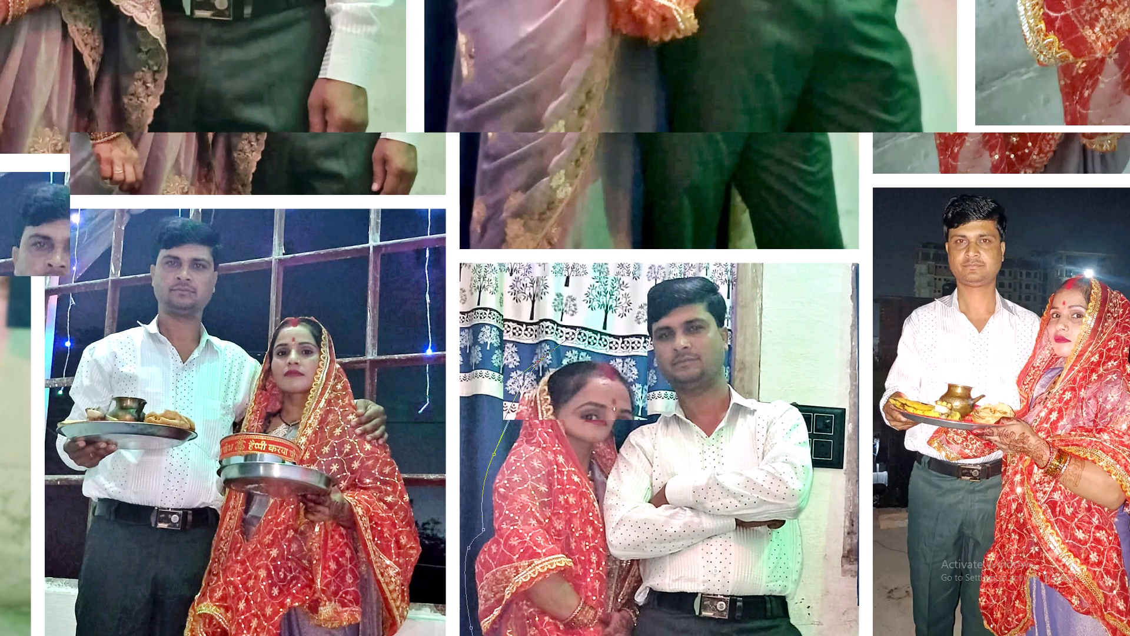
key(ctrl+alt+z)
drag(554, 351, 604, 324)
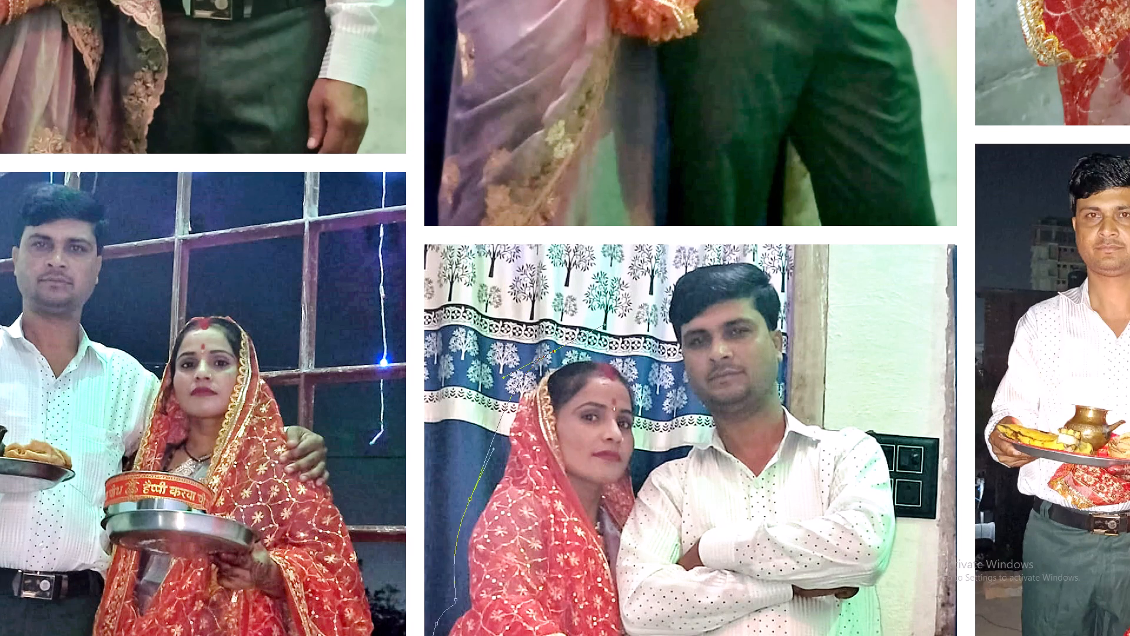
Continue the path down beside the woman's face to the man's shoulder and up around his neck and head.
key(space)
drag(619, 332, 566, 335)
drag(589, 392, 598, 419)
key(space)
drag(598, 418, 581, 367)
drag(577, 397, 574, 409)
click(573, 416)
drag(600, 400, 612, 393)
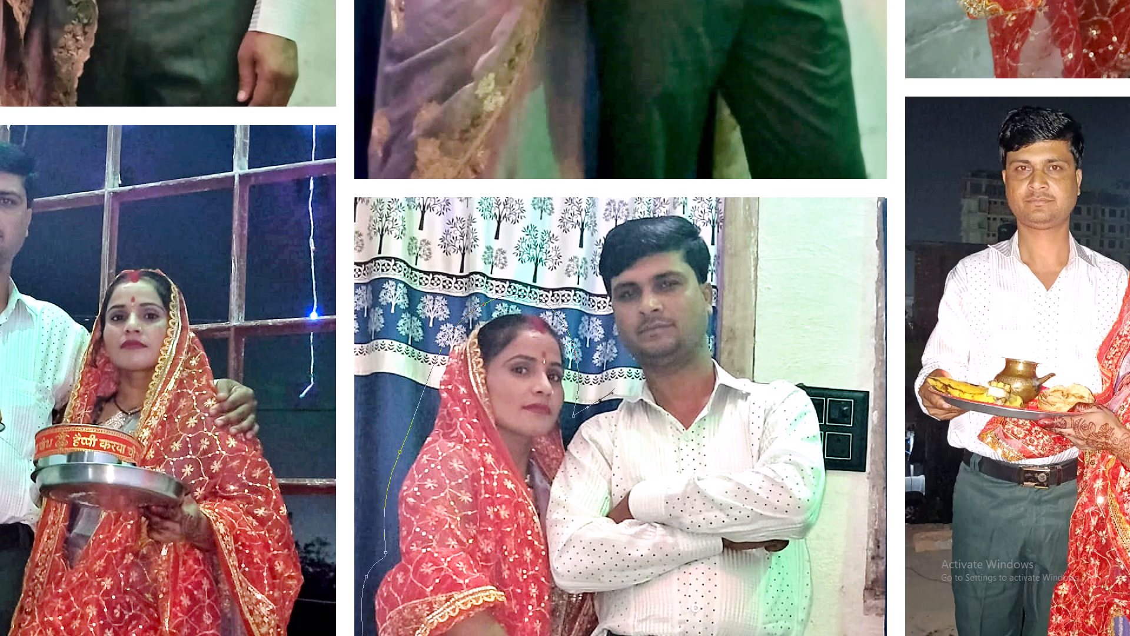
drag(617, 386, 621, 380)
click(627, 373)
key(space)
drag(623, 372, 596, 431)
drag(583, 397, 577, 379)
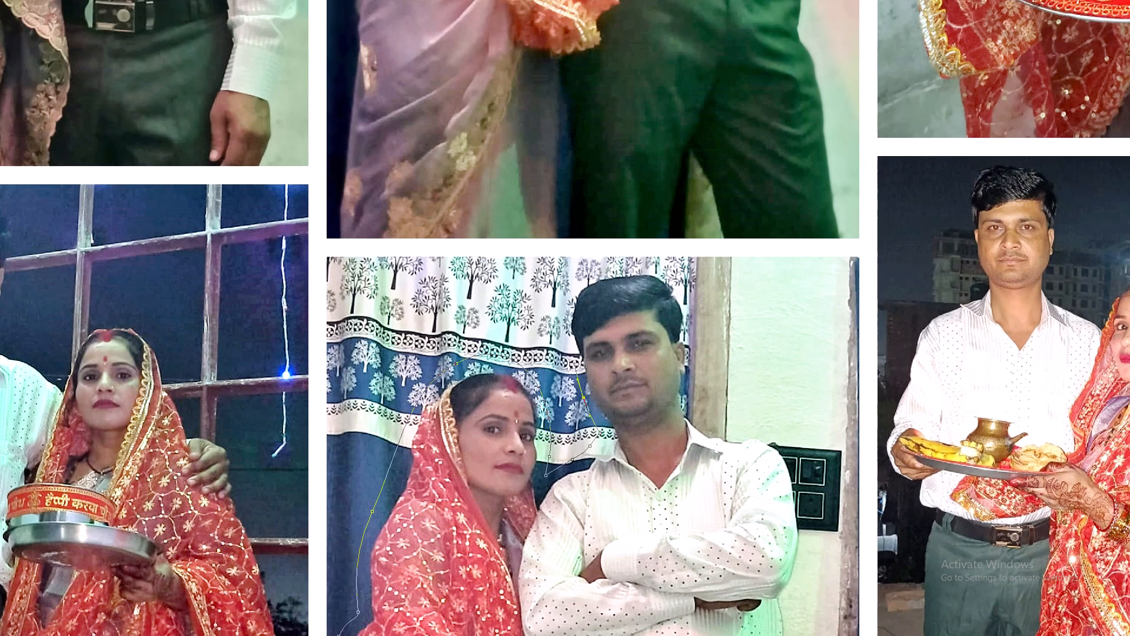
drag(563, 343, 560, 329)
drag(588, 269, 624, 250)
drag(682, 274, 703, 291)
drag(703, 349, 703, 372)
Continue the path along the man's far shoulder, arm and hip to just below the photo's bottom edge.
key(space)
drag(703, 376, 697, 320)
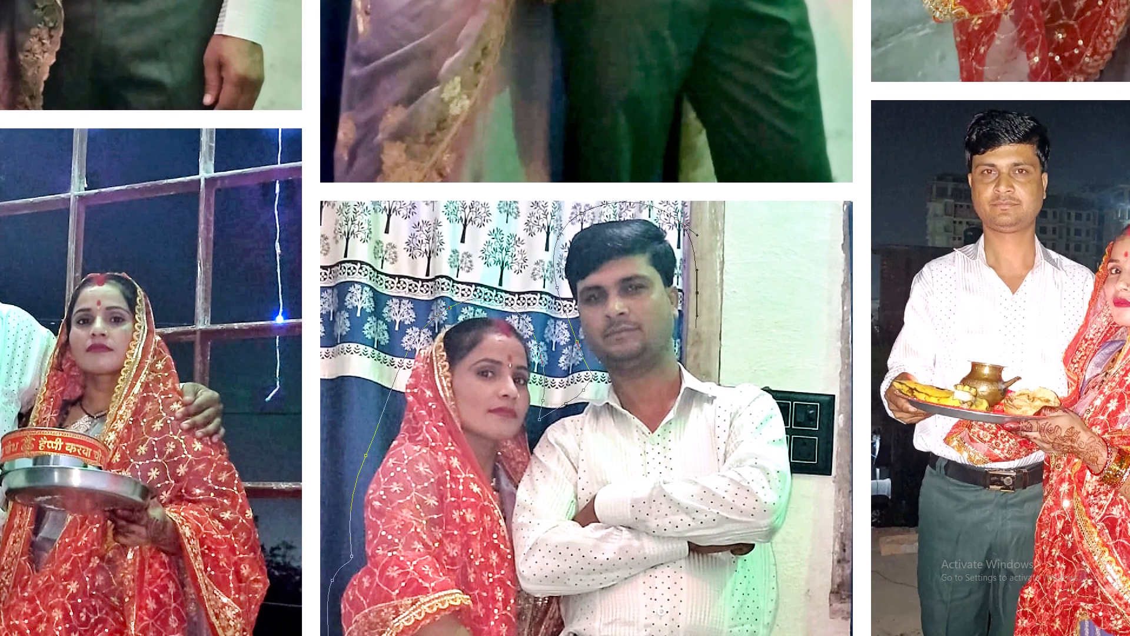
drag(696, 334, 696, 350)
drag(704, 360, 717, 368)
drag(780, 392, 815, 433)
key(space)
drag(812, 429, 729, 260)
key(ctrl+alt+z)
drag(699, 216, 721, 247)
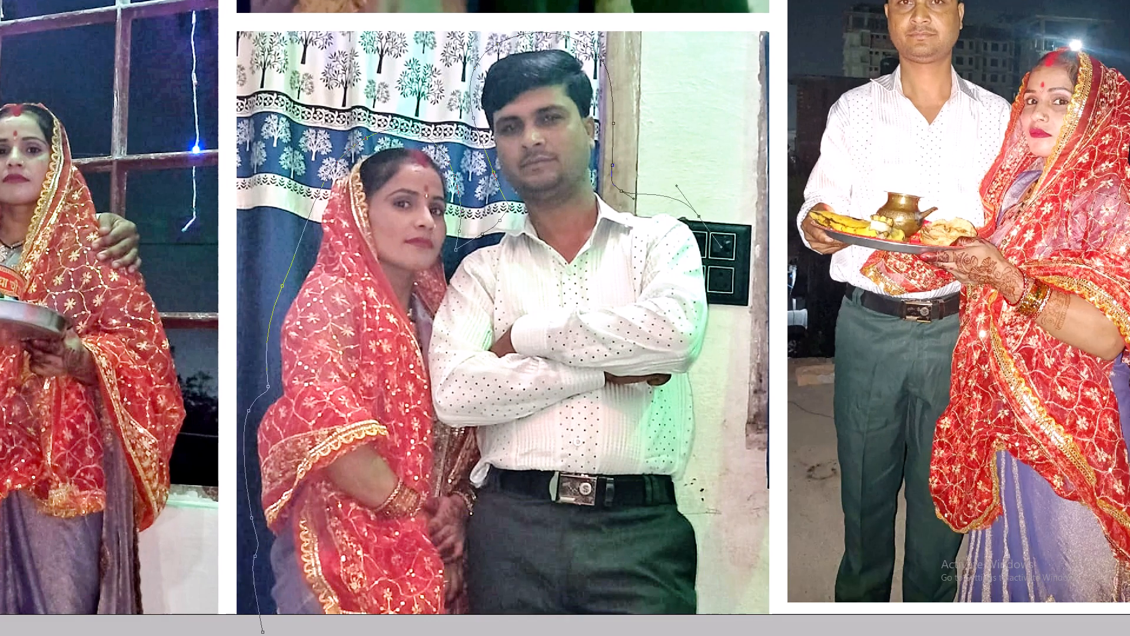
drag(720, 301, 719, 330)
key(space)
drag(718, 340, 714, 276)
drag(708, 301, 700, 313)
click(699, 314)
key(space)
drag(699, 349, 679, 246)
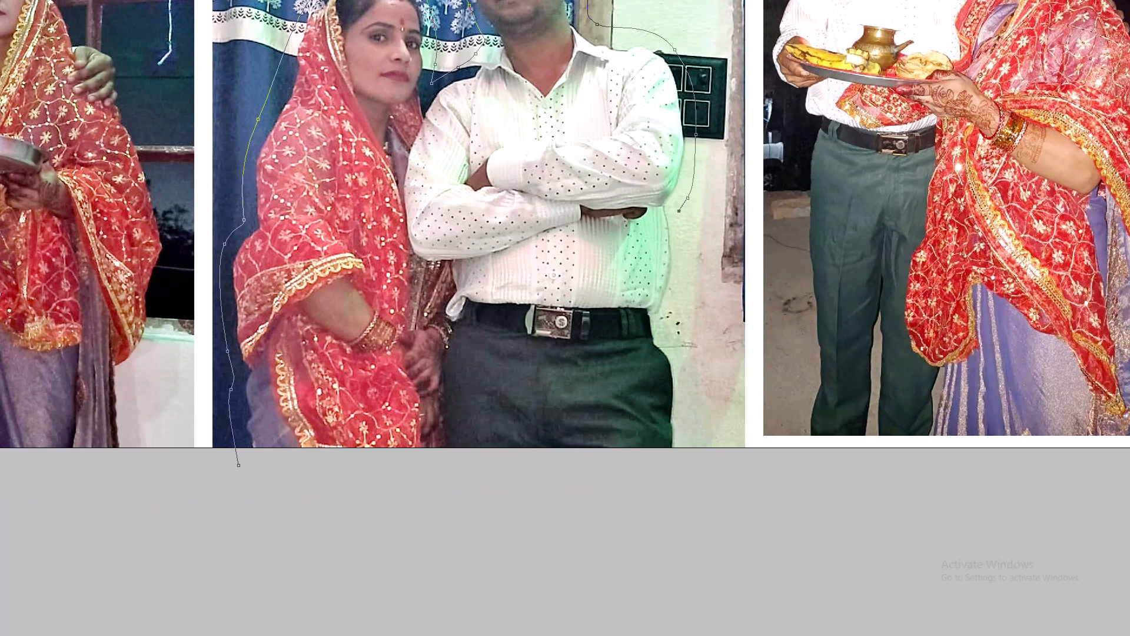
drag(680, 287, 673, 304)
drag(668, 312, 666, 318)
drag(684, 369, 686, 392)
drag(689, 438, 689, 453)
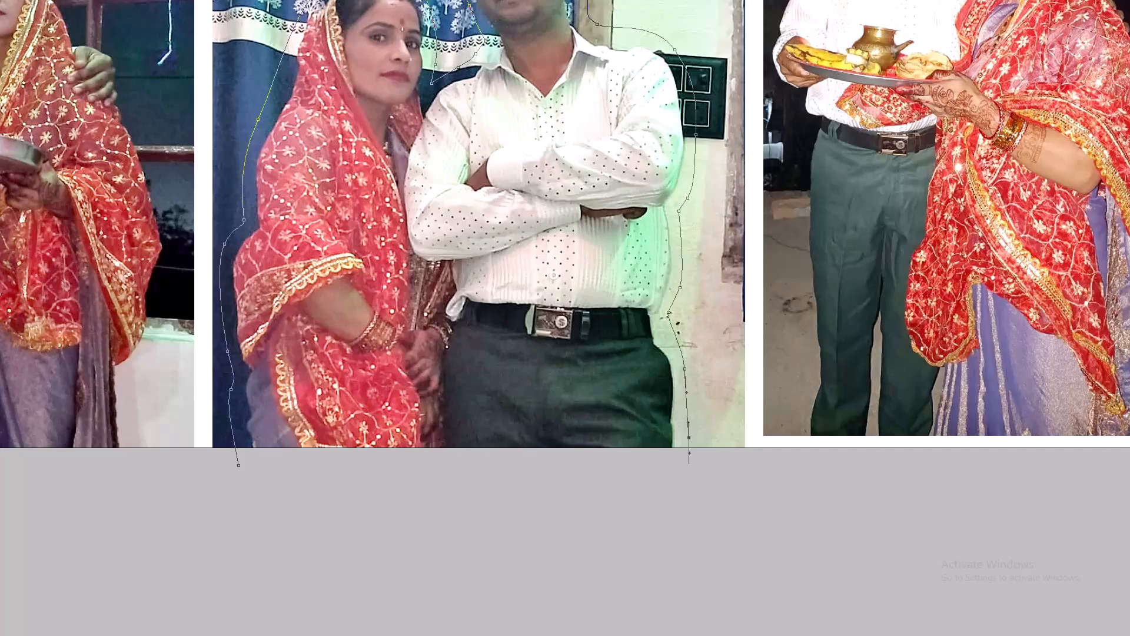
click(689, 482)
Complete the path by looping it widely around the outside of the photo back to its starting point.
click(781, 454)
key(ctrl+0)
key(ctrl+minus)
drag(766, 267, 751, 264)
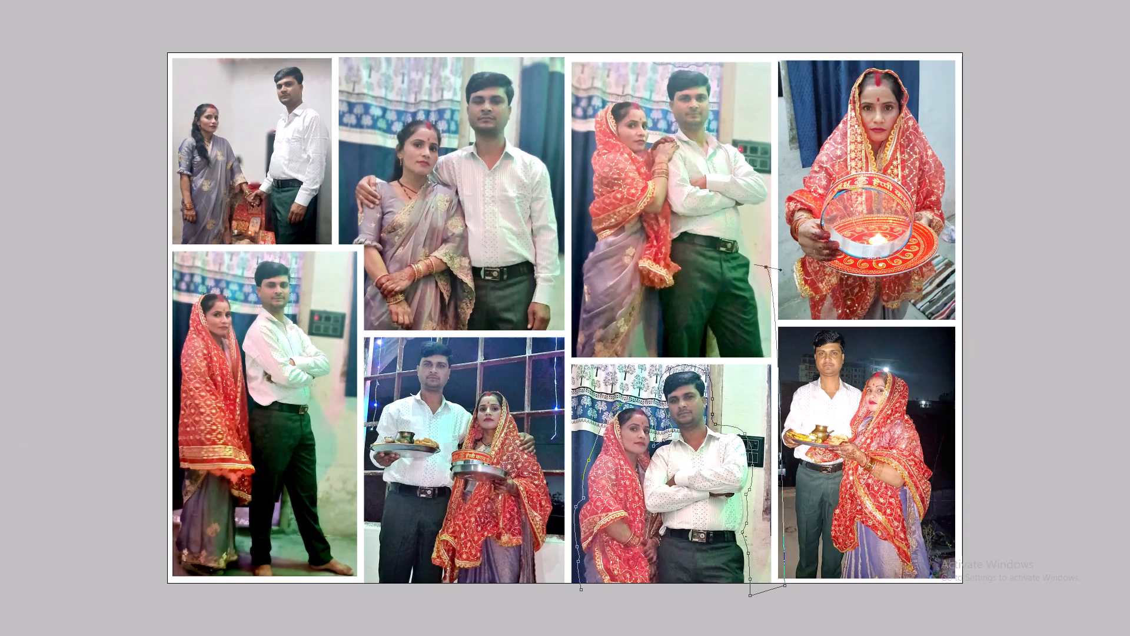
drag(751, 264, 507, 289)
drag(433, 352, 474, 509)
drag(493, 536, 532, 589)
drag(540, 595, 561, 599)
Convert the path into a selection of the photo's background and feather it.
key(ctrl+Return)
key(ctrl+alt+d)
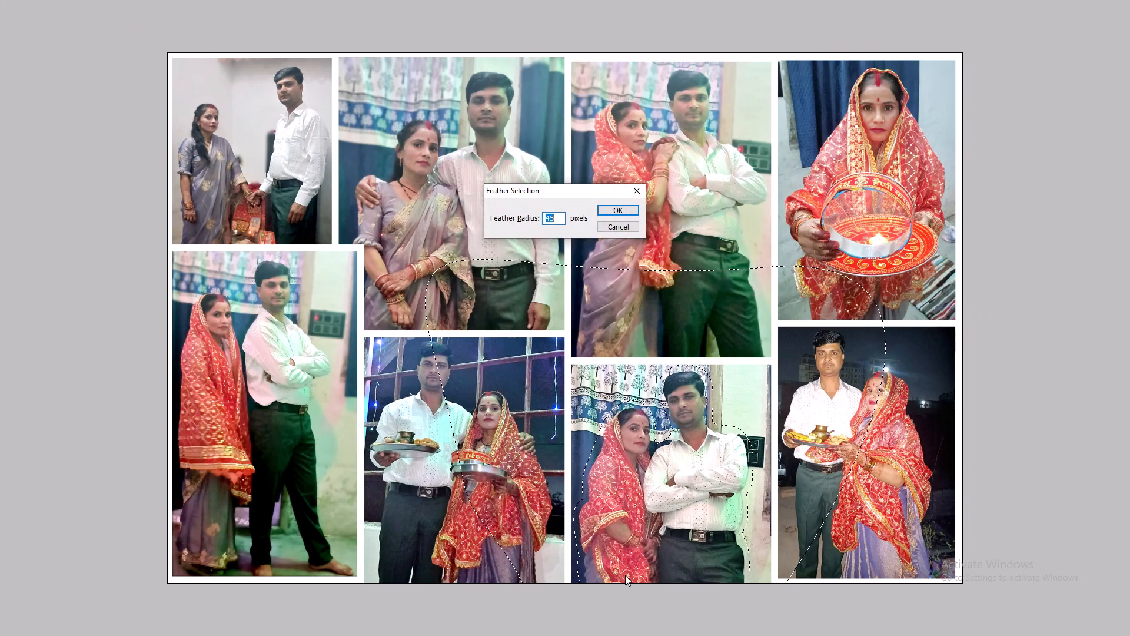
key(alt+t)
key(Return)
Apply Gaussian Blur to the selected background and repeat the filter three more times.
key(alt+t)
key(b)
key(Right)
key(Down)
key(Down)
key(Down)
key(Down)
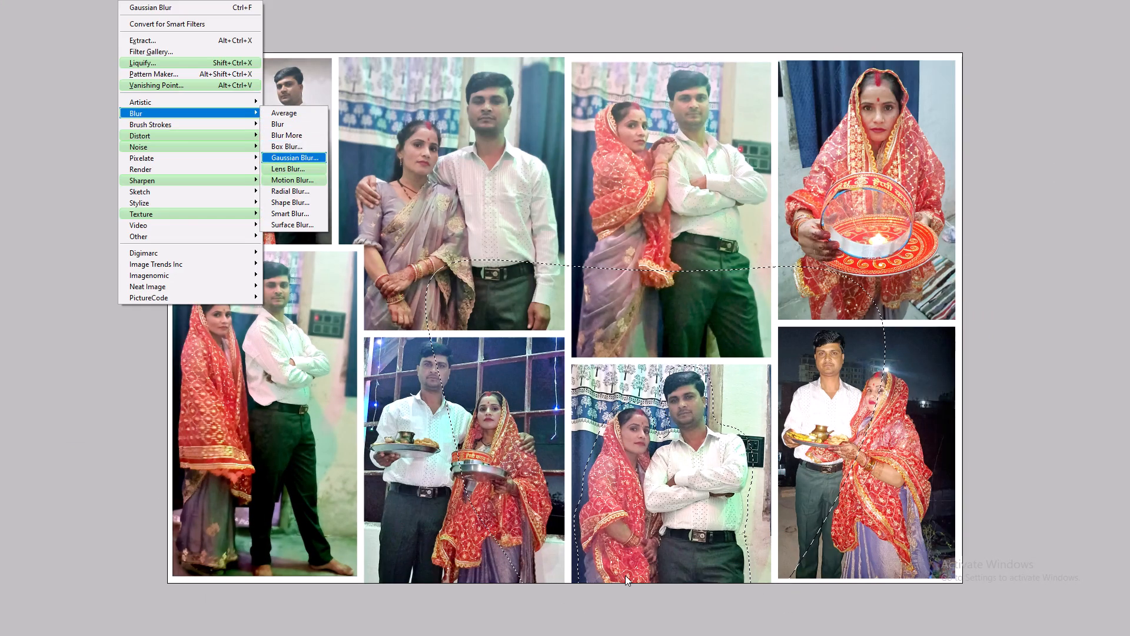
key(Return)
key(Return)
key(ctrl+f)
key(ctrl+f)
key(ctrl+f)
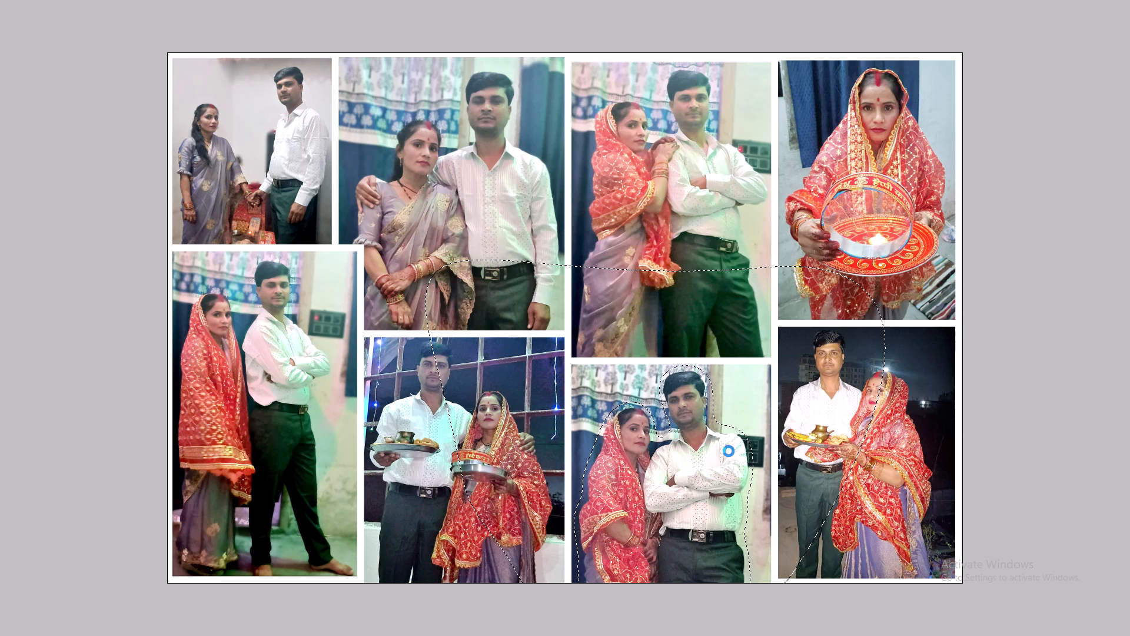
Deselect, examine the blurred background up close and step back three changes in the history.
key(ctrl+d)
key(v)
key(space)
drag(804, 425, 706, 386)
key(ctrl+plus)
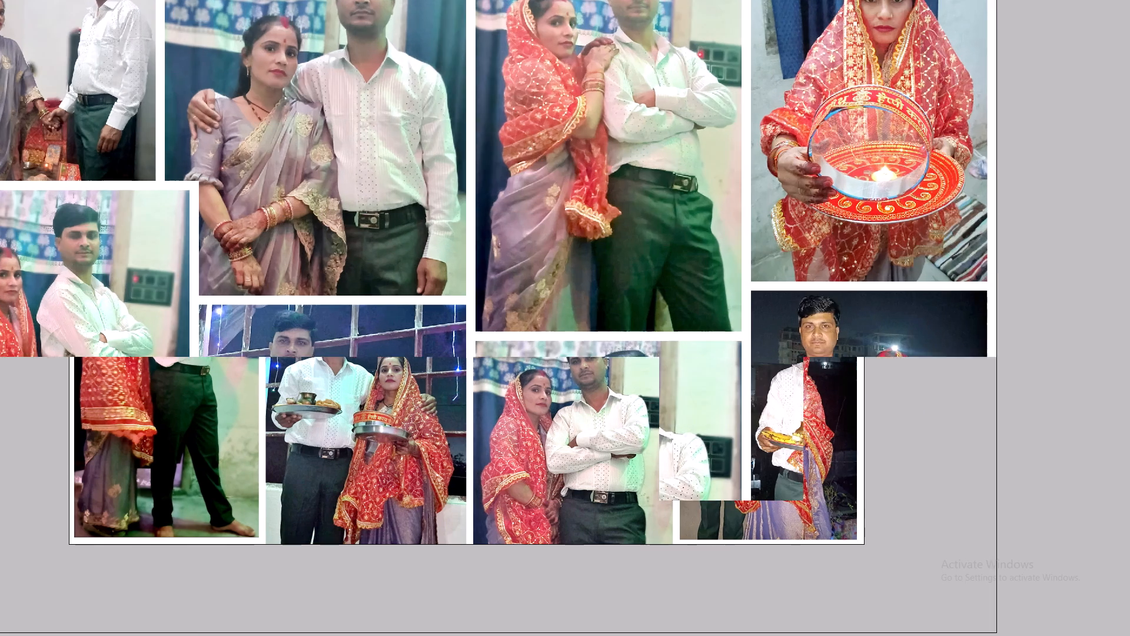
key(ctrl+plus)
key(space)
key(space)
drag(711, 433, 659, 263)
key(ctrl+alt+z)
key(ctrl+alt+z)
key(ctrl+alt+z)
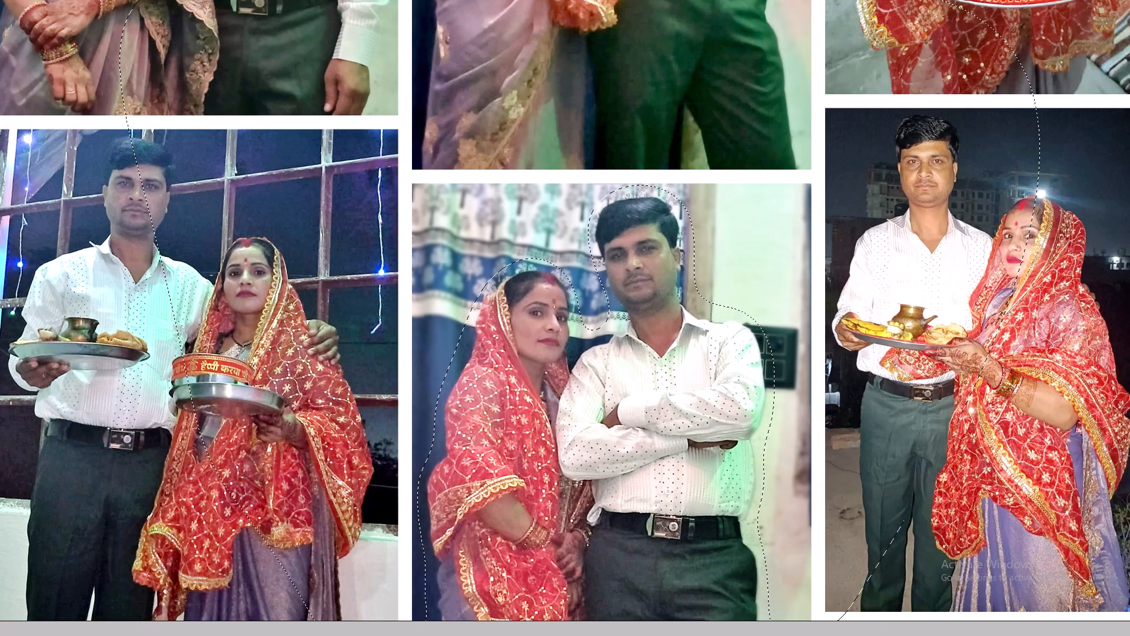
Step further back in the history to restore the unconverted path around the couple with folded arms.
key(ctrl+alt+z)
key(ctrl+alt+z)
key(space)
drag(641, 357, 640, 256)
key(ctrl+alt+z)
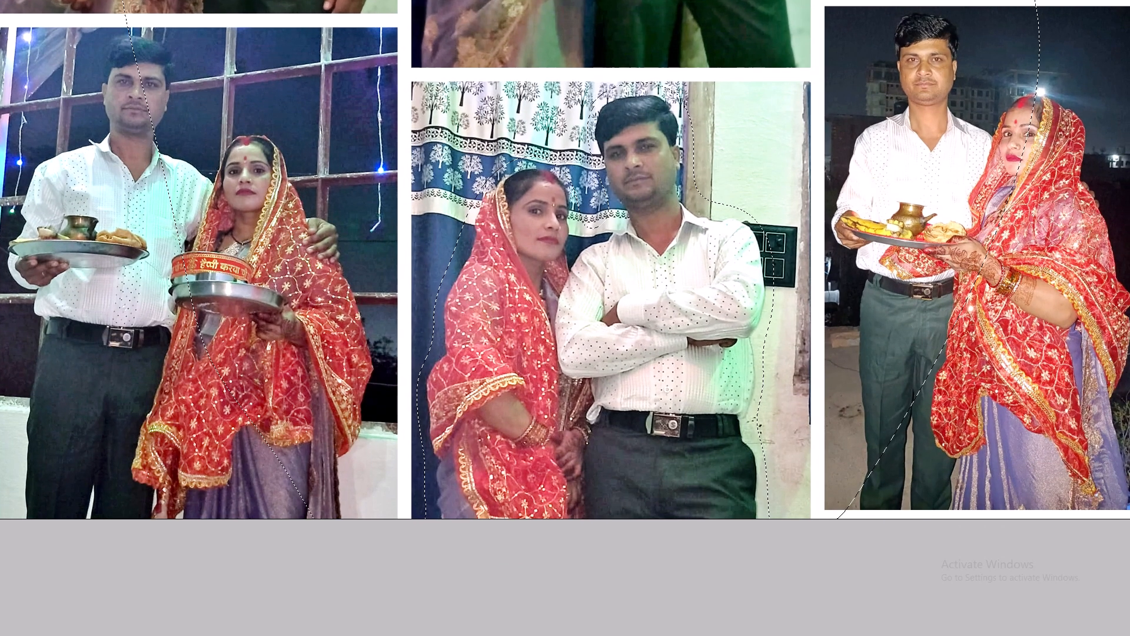
key(ctrl+alt+z)
key(p)
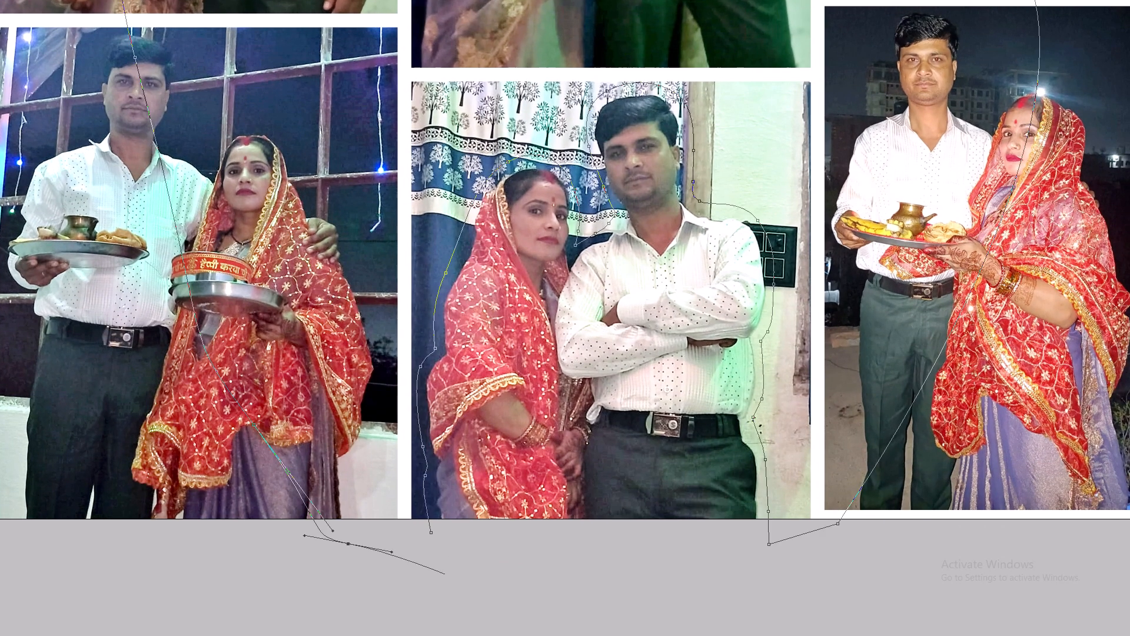
Convert the path into a selection of the background and feather it by 55 pixels.
key(ctrl+Return)
key(ctrl+alt+d)
text(55)
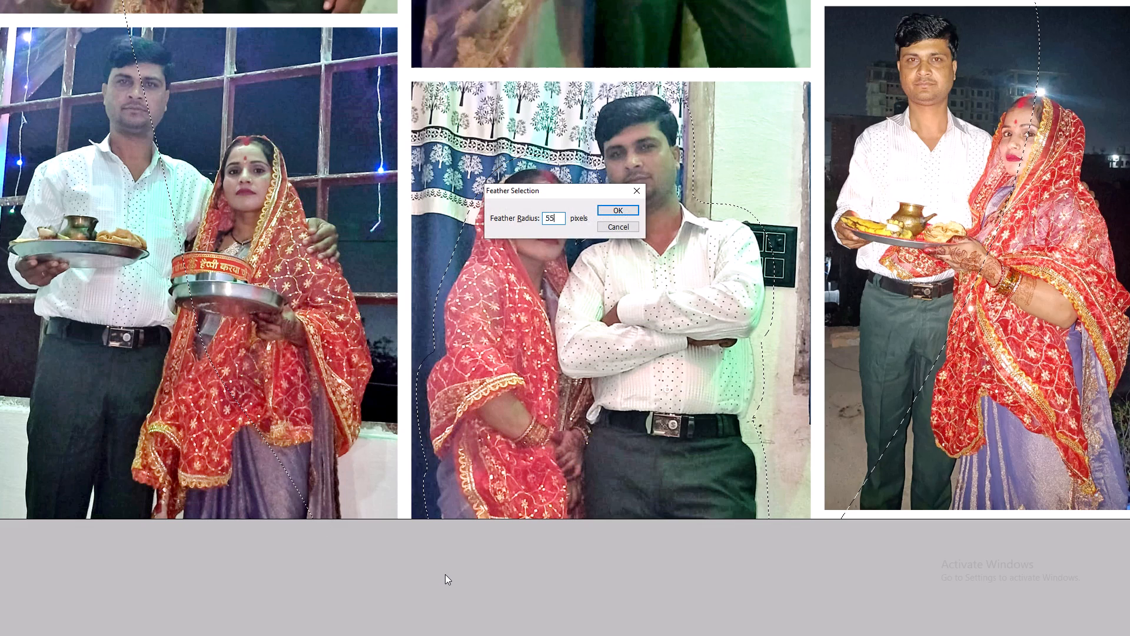
key(Return)
Apply Gaussian Blur to the selected background and repeat the filter three more times.
key(alt+t)
key(alt+t)
key(b)
key(Right)
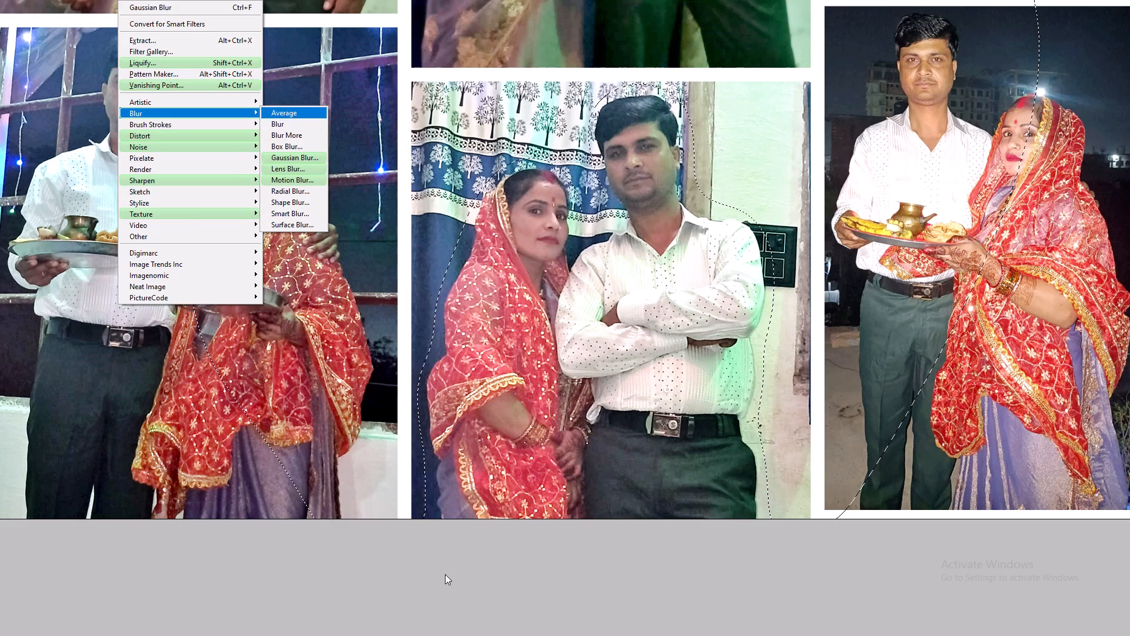
key(Down)
key(Down)
key(Down)
key(Down)
key(Return)
key(Return)
key(ctrl+f)
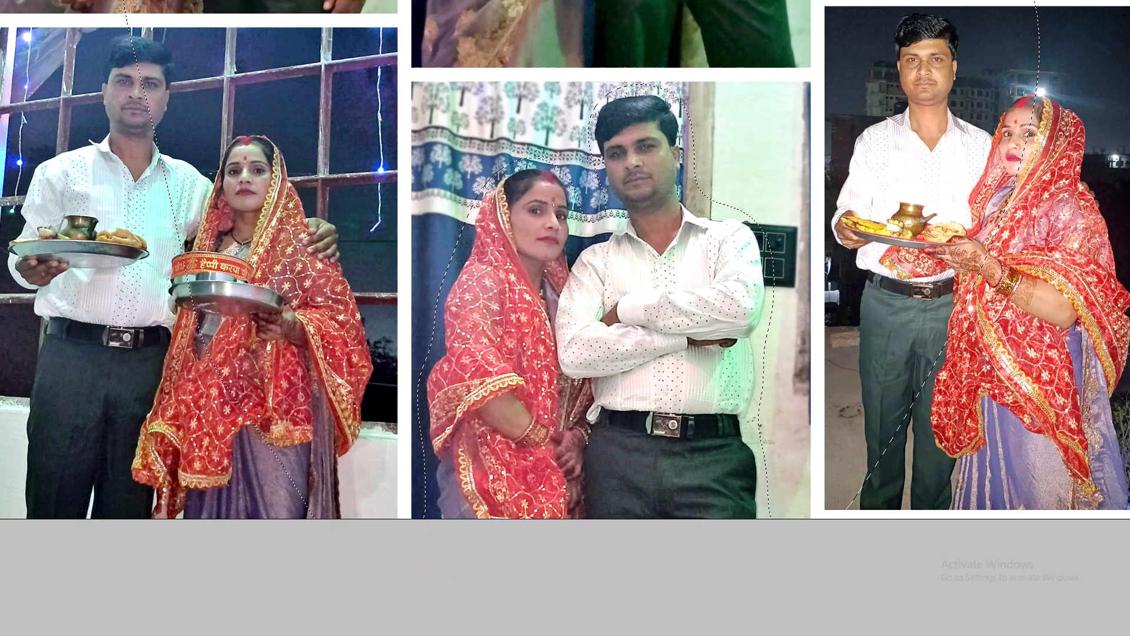
key(ctrl+f)
key(ctrl+f)
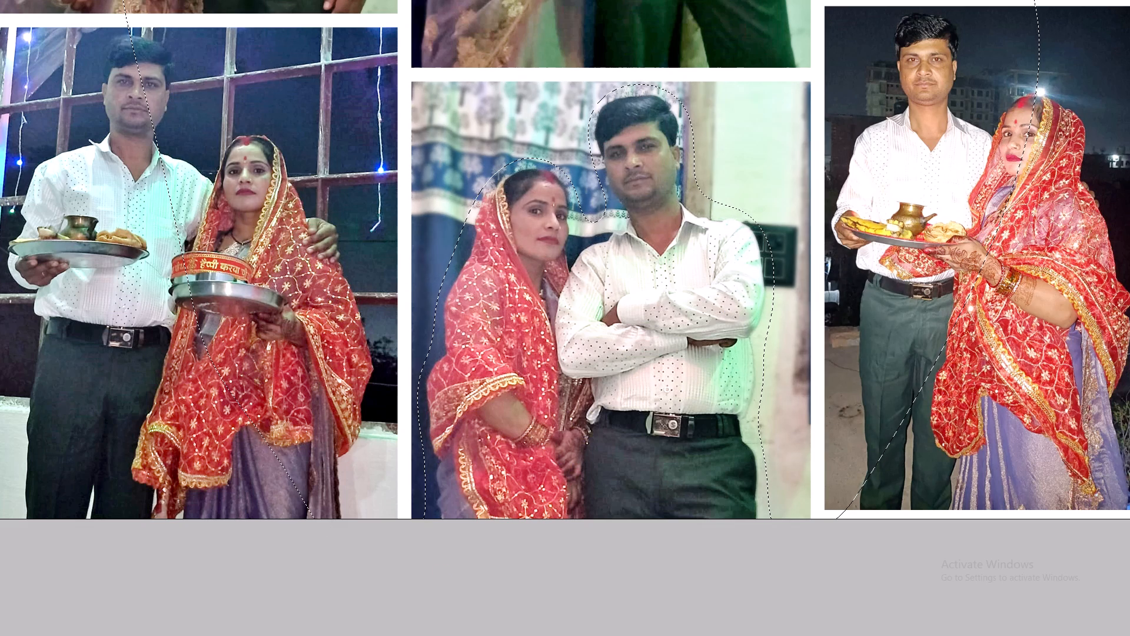
Deselect the background, review the neighbouring photos, fit the whole collage in view and save the document.
key(ctrl+d)
key(v)
key(ctrl+minus)
key(v)
key(space)
key(space)
key(space)
key(space)
key(space)
drag(883, 224, 786, 385)
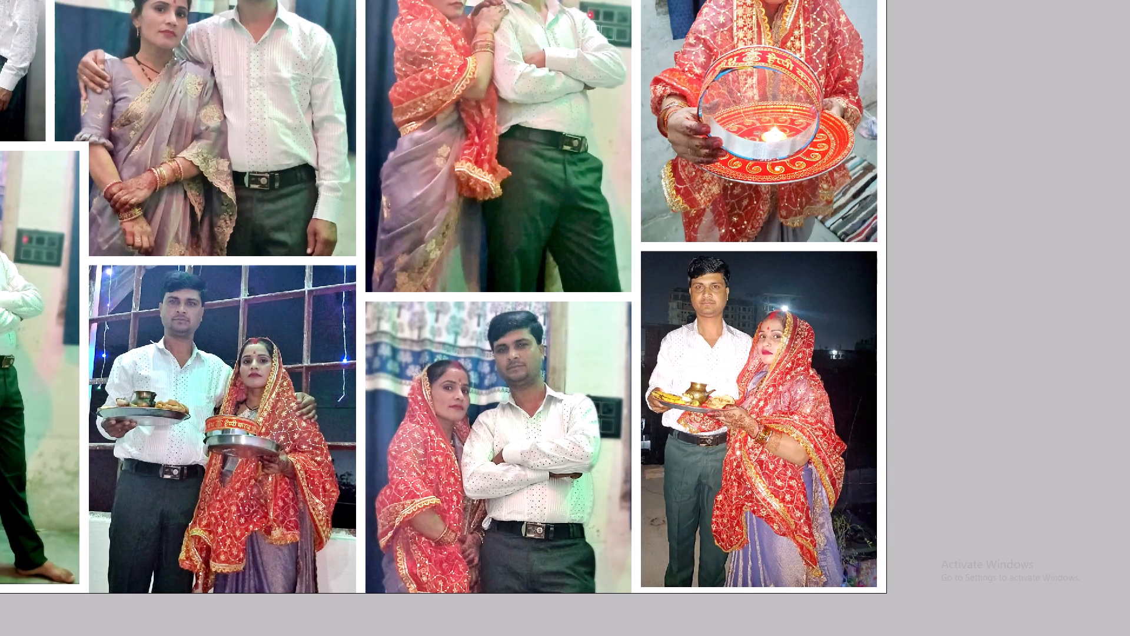
key(v)
key(space)
drag(780, 253, 765, 384)
right_click(749, 255)
click(626, 316)
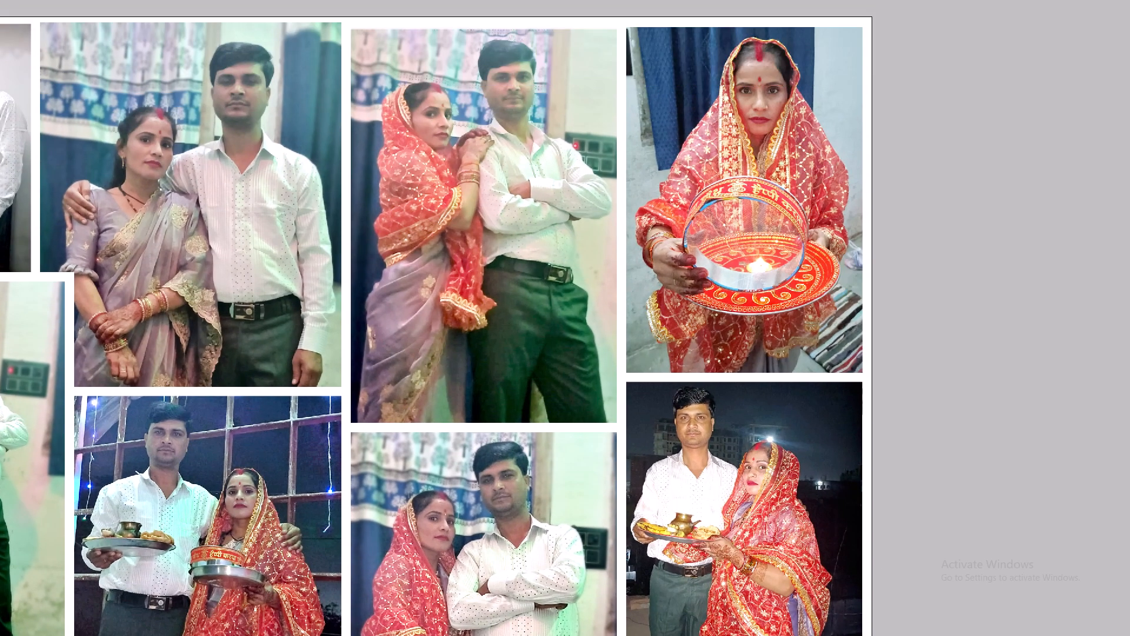
key(space)
key(space)
drag(670, 433, 678, 432)
key(ctrl+0)
key(ctrl+minus)
key(ctrl+s)
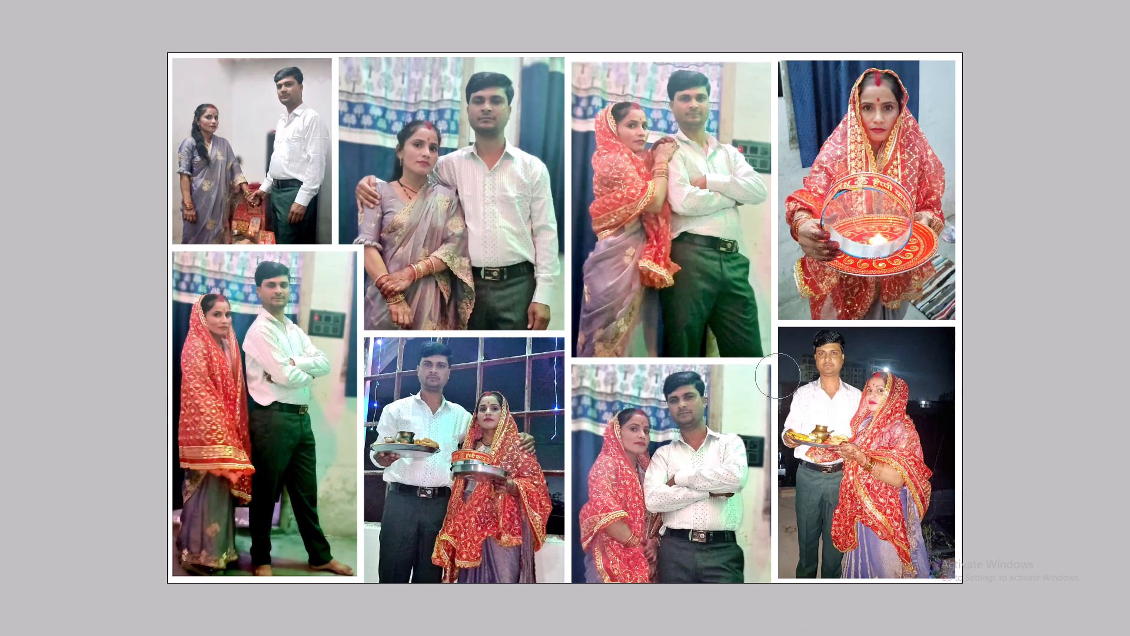
Duplicate the layer of the photo of the woman holding the lit plate and select Layer 2 copy.
key(v)
right_click(824, 243)
click(861, 251)
key(space)
drag(858, 251, 650, 357)
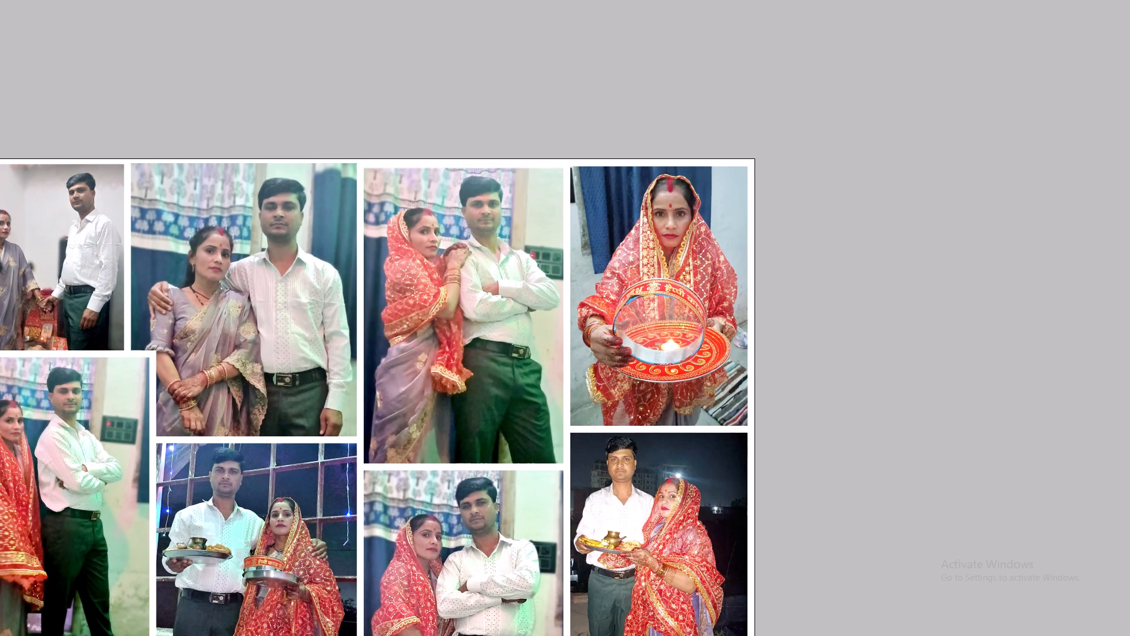
right_click(664, 304)
click(686, 310)
key(ctrl+plus)
key(ctrl+j)
key(ctrl+g)
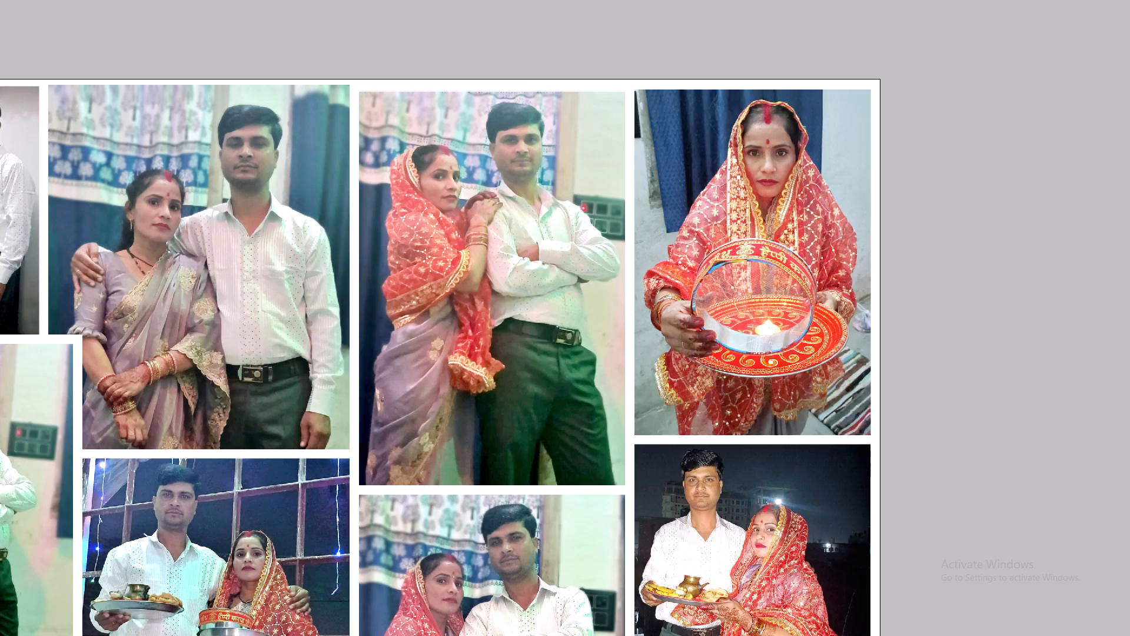
key(space)
key(space)
key(space)
key(space)
key(space)
drag(573, 479, 595, 396)
key(space)
drag(732, 342, 595, 490)
right_click(623, 388)
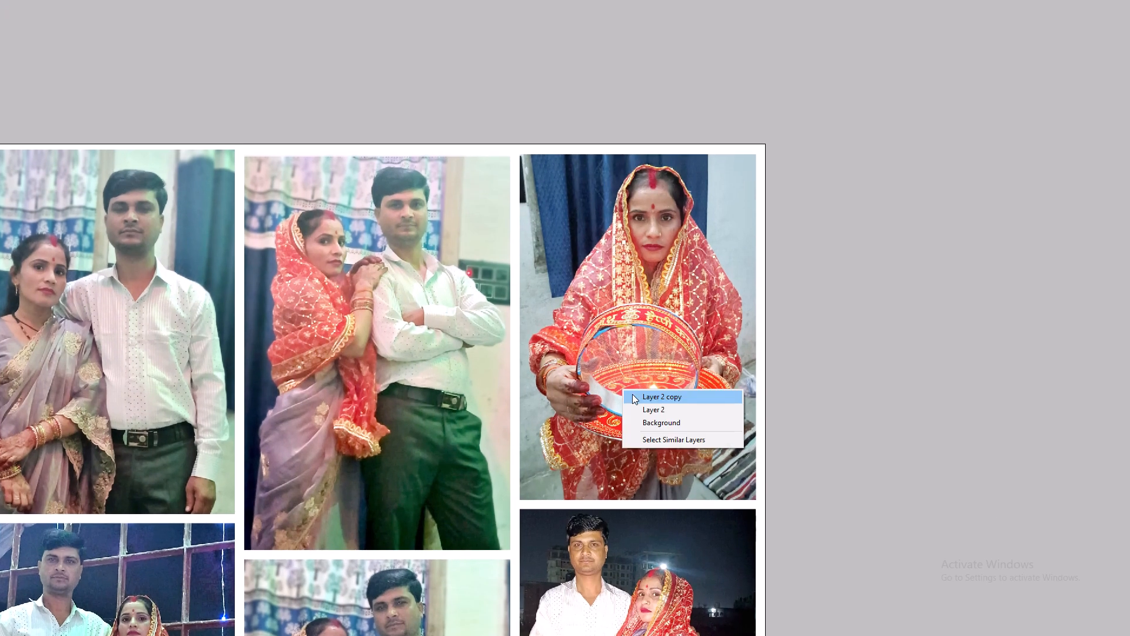
click(632, 394)
Start a Pen path at the photo's bottom edge and trace up around the dupatta hem to her bangled wrist.
key(space)
drag(617, 390, 598, 445)
key(p)
key(ctrl+plus)
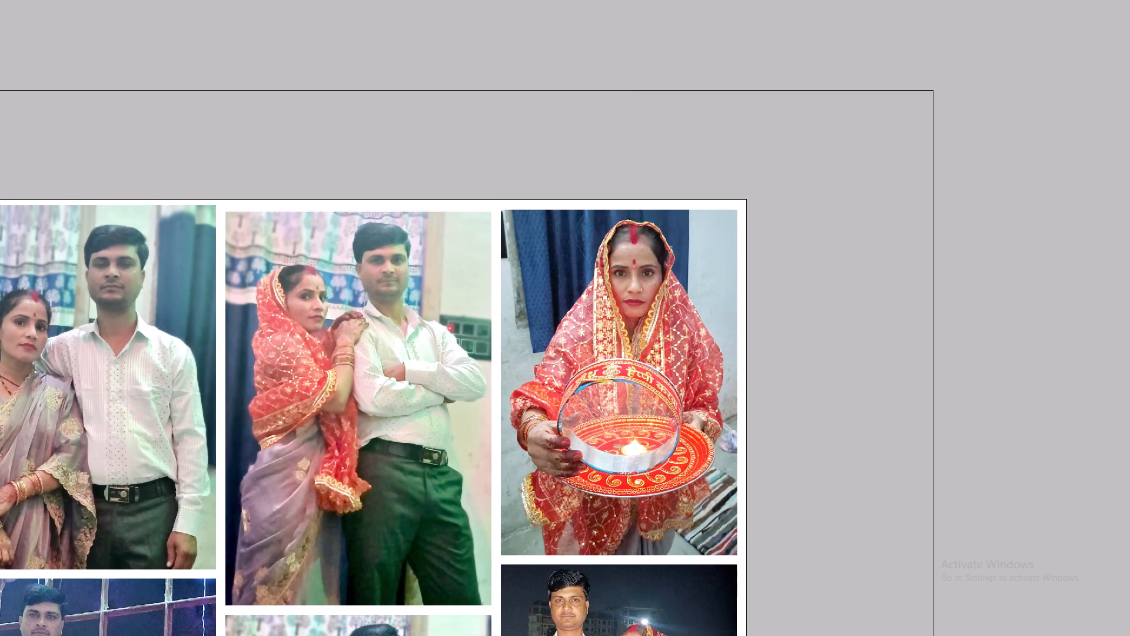
key(v)
right_click(584, 433)
click(606, 438)
key(space)
drag(678, 444, 611, 393)
key(p)
key(space)
drag(569, 541, 592, 491)
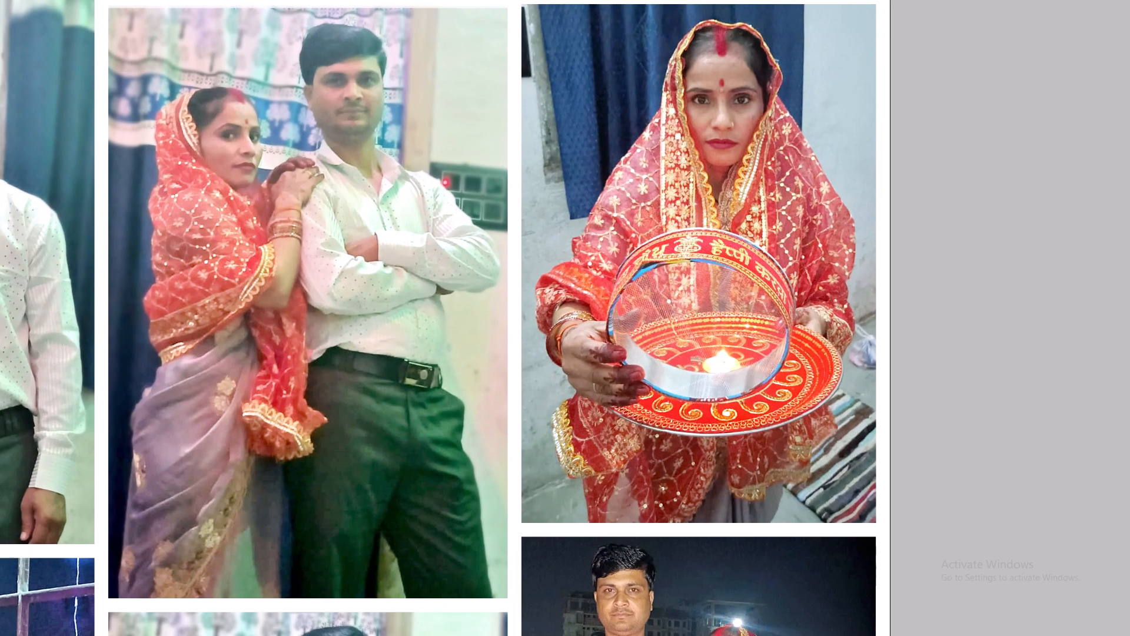
drag(580, 532, 576, 516)
click(571, 495)
drag(544, 452, 544, 449)
drag(544, 449, 539, 432)
drag(551, 399, 560, 390)
click(560, 390)
key(space)
drag(551, 391, 543, 444)
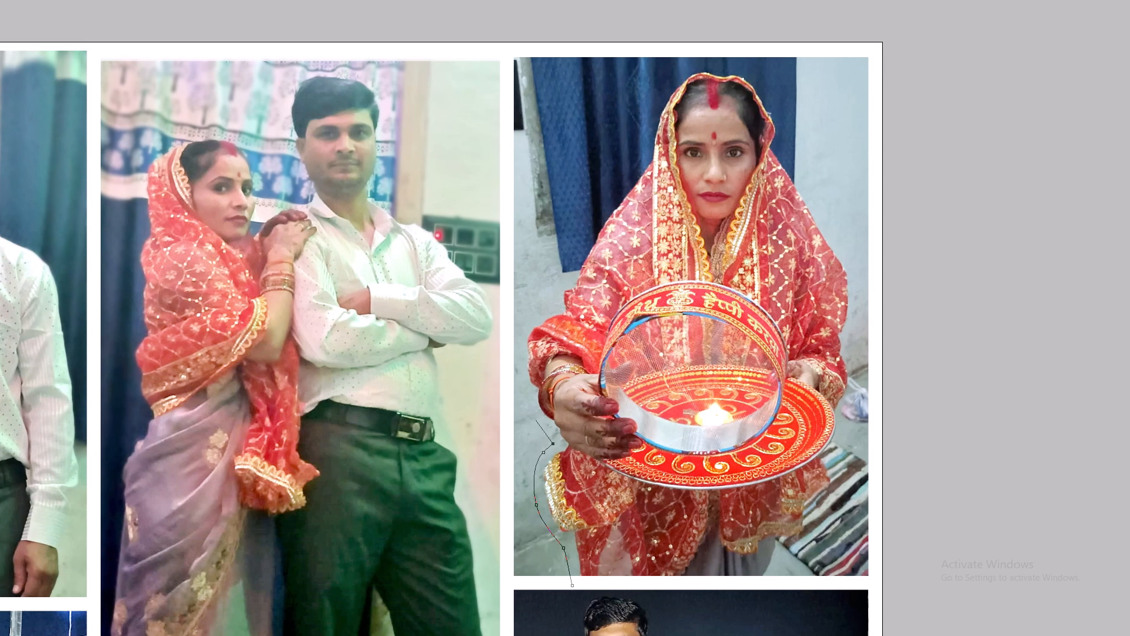
Continue the path around her elbow, up along the shoulder and over the top of her veiled head.
drag(531, 412, 525, 398)
drag(526, 324, 555, 294)
key(space)
drag(550, 296, 483, 468)
drag(530, 382, 536, 370)
drag(571, 322, 575, 312)
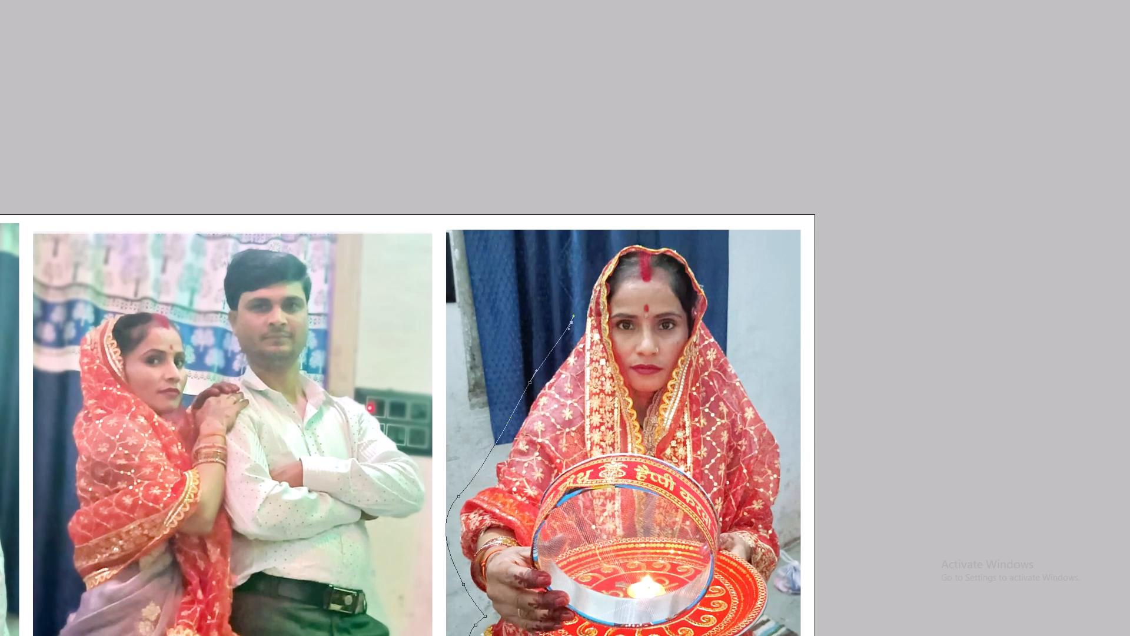
drag(575, 312, 576, 310)
key(space)
drag(576, 309, 545, 387)
drag(584, 317, 617, 295)
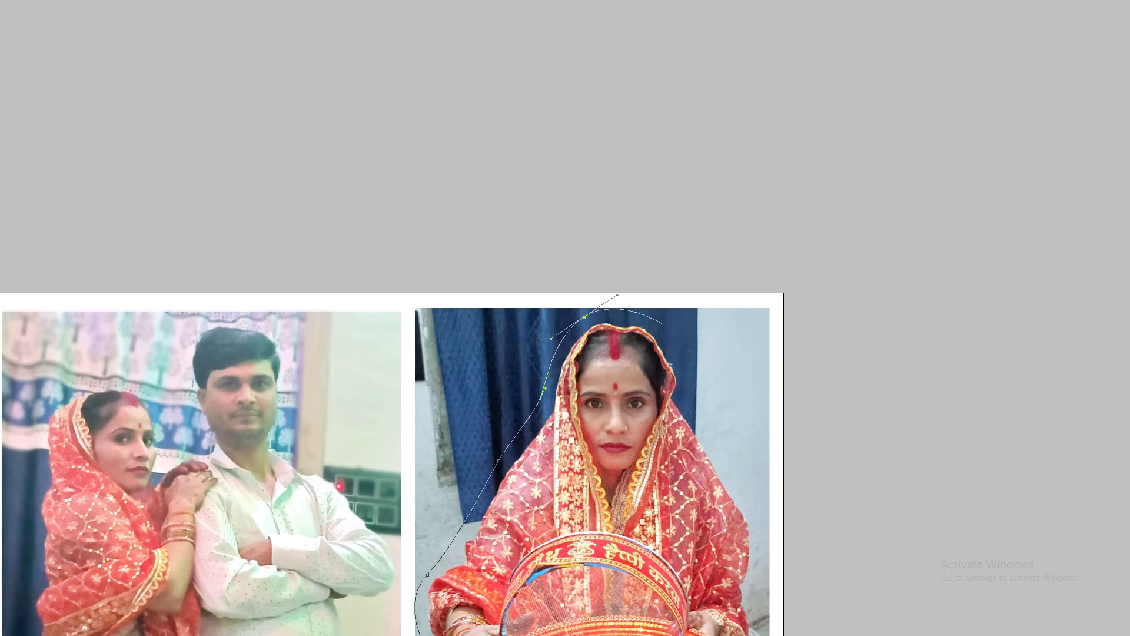
drag(670, 339, 689, 354)
key(space)
key(ctrl+alt+z)
drag(673, 344, 688, 373)
drag(688, 373, 690, 376)
Continue the path down the other side of her head, along the shoulder and past the sleeve.
key(space)
drag(690, 376, 671, 323)
drag(671, 343, 671, 353)
key(space)
drag(676, 362, 655, 311)
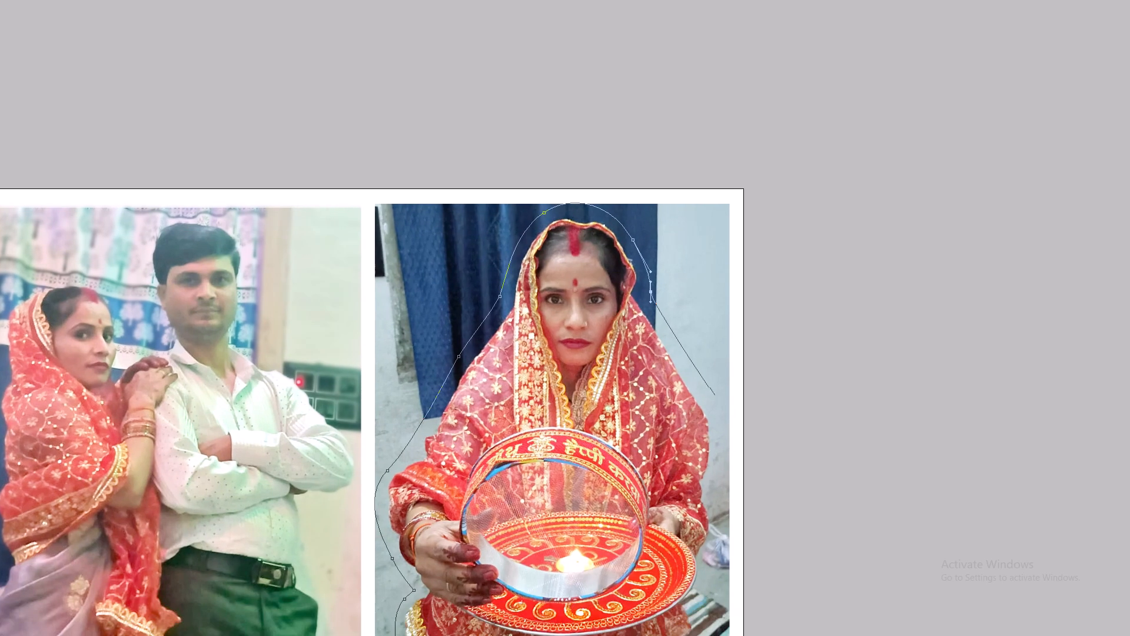
drag(719, 409, 724, 429)
key(space)
drag(726, 435, 699, 339)
drag(690, 405, 684, 429)
key(space)
drag(680, 430, 674, 311)
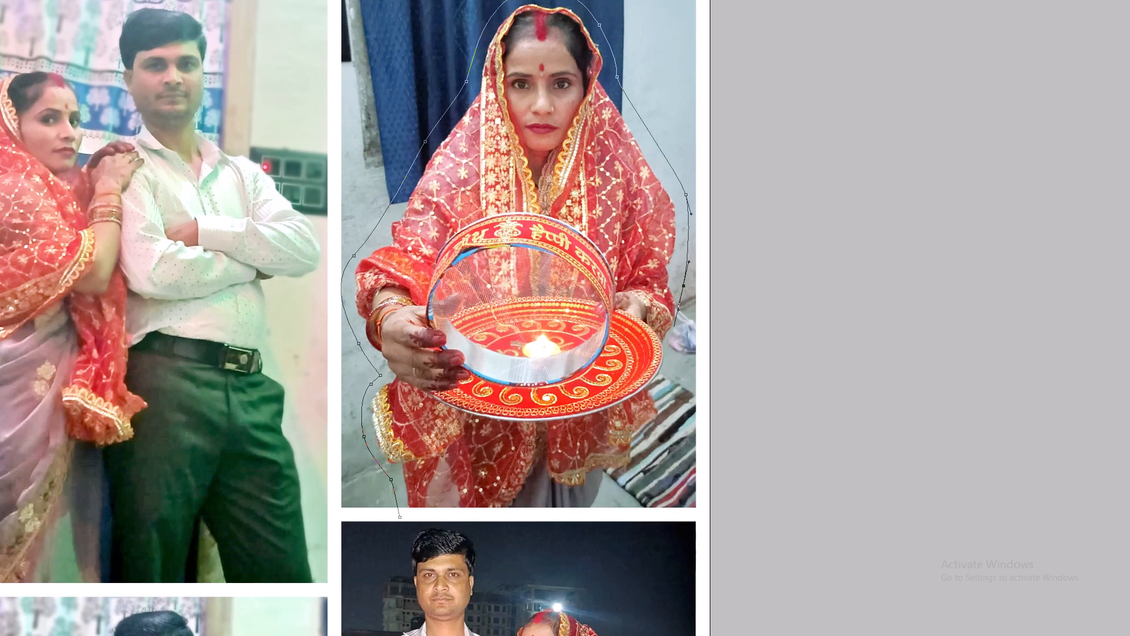
Bring the path down past the plate and the striped rug to just below the photo's bottom edge.
drag(676, 356, 667, 382)
drag(664, 389, 664, 398)
drag(665, 433, 653, 447)
key(space)
drag(645, 452, 662, 378)
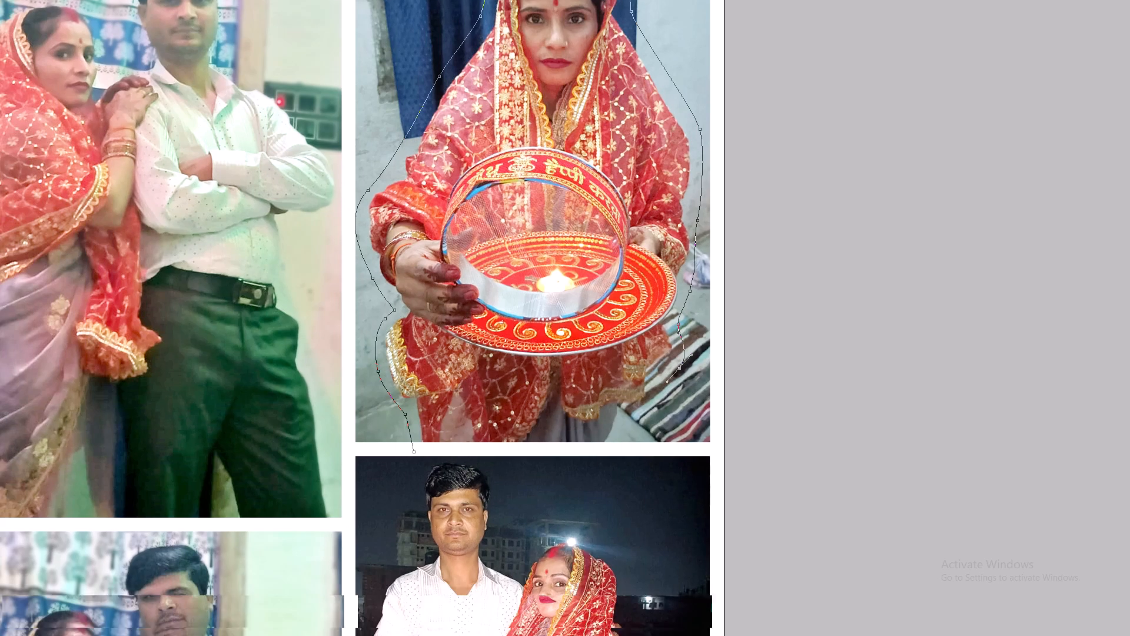
key(ctrl+alt+z)
drag(662, 375, 652, 387)
drag(643, 408, 635, 416)
drag(623, 425, 618, 435)
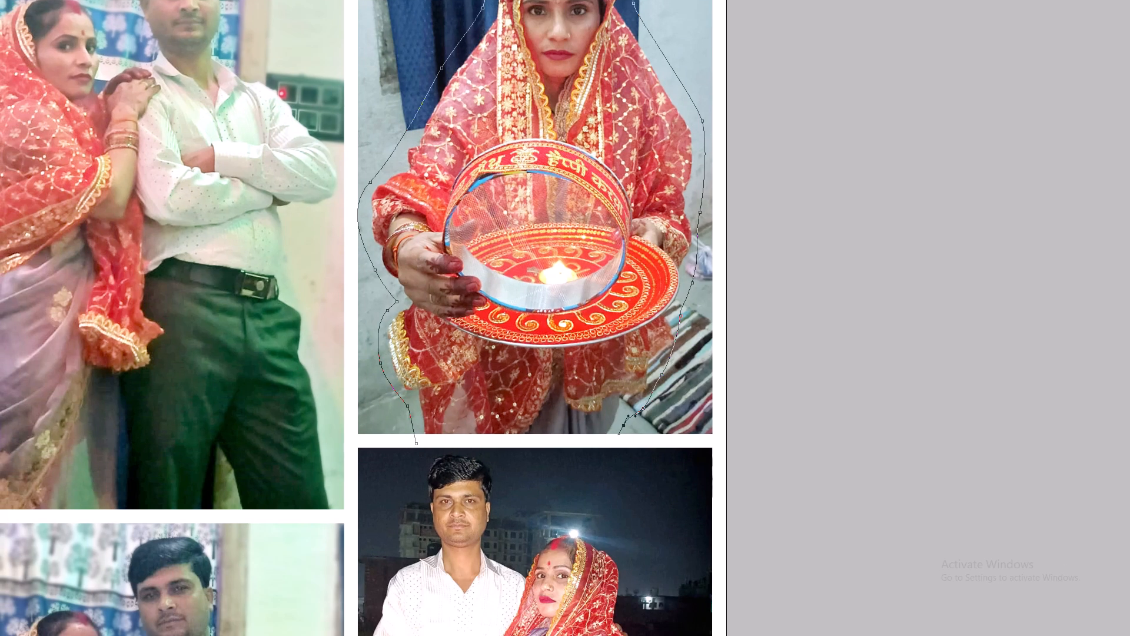
click(614, 446)
Loop the path widely around the outside of the woman's photo back towards its starting point.
key(ctrl+0)
key(ctrl+minus)
key(space)
drag(884, 353, 789, 401)
drag(938, 325, 938, 320)
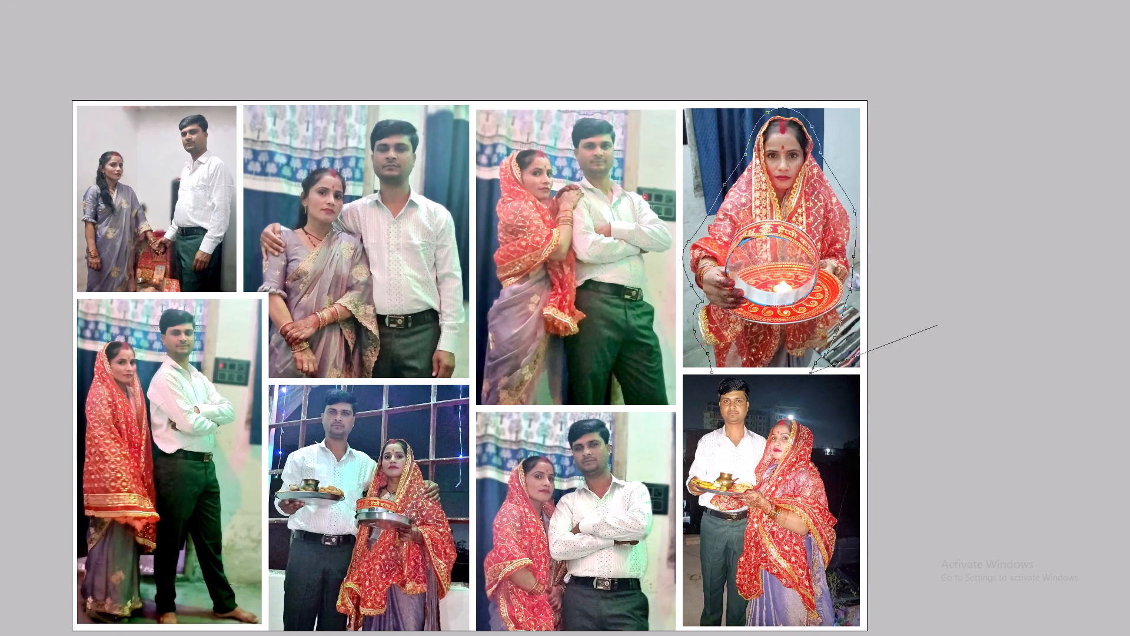
drag(938, 320, 953, 238)
drag(875, 41, 791, 21)
drag(650, 110, 615, 301)
drag(629, 367, 695, 438)
Convert the path into a selection of the photo's background and feather it by 55 pixels.
key(ctrl+Return)
key(ctrl+alt+d)
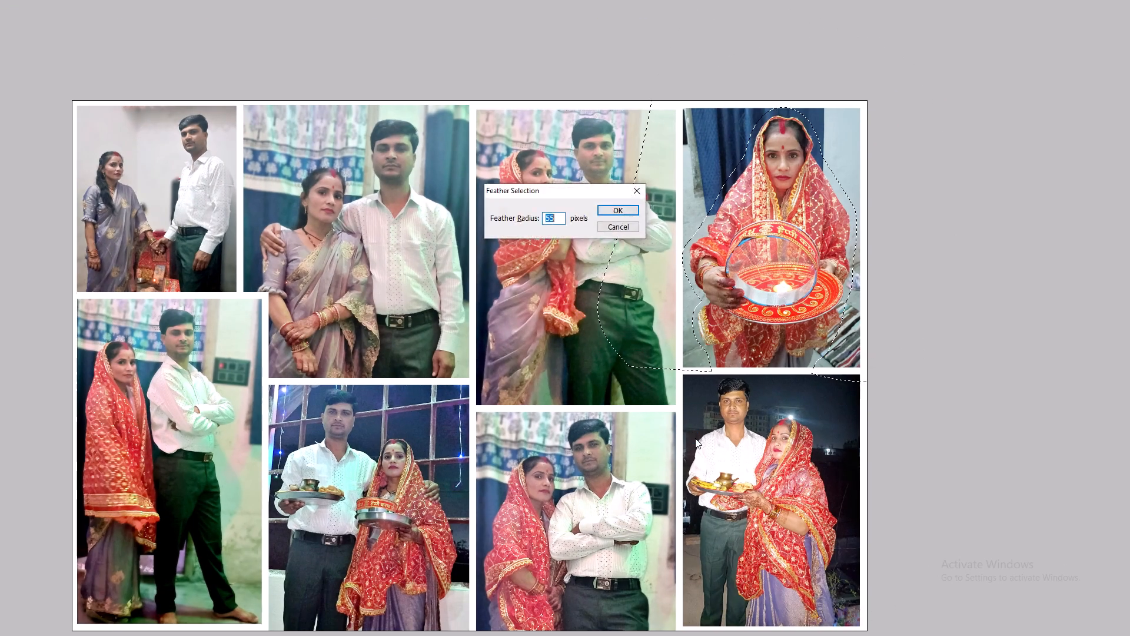
key(Return)
Apply Gaussian Blur to the background behind the woman and repeat the filter four more times.
key(alt+t)
key(alt+b)
key(Right)
key(Down)
key(Down)
key(Down)
key(Down)
key(Return)
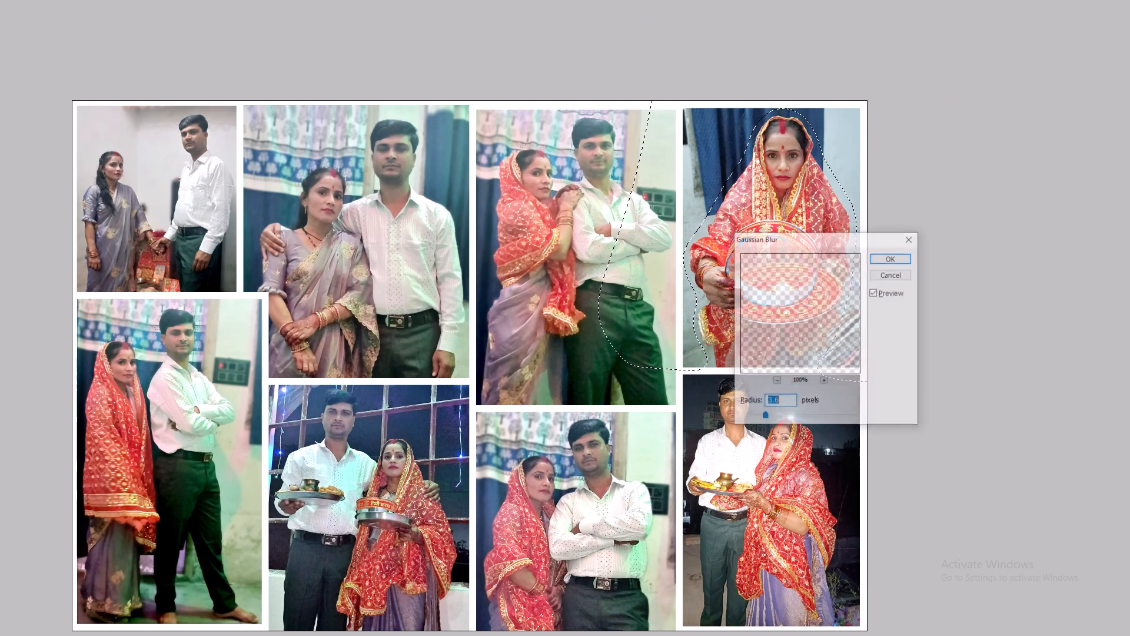
key(Return)
key(ctrl+f)
key(ctrl+f)
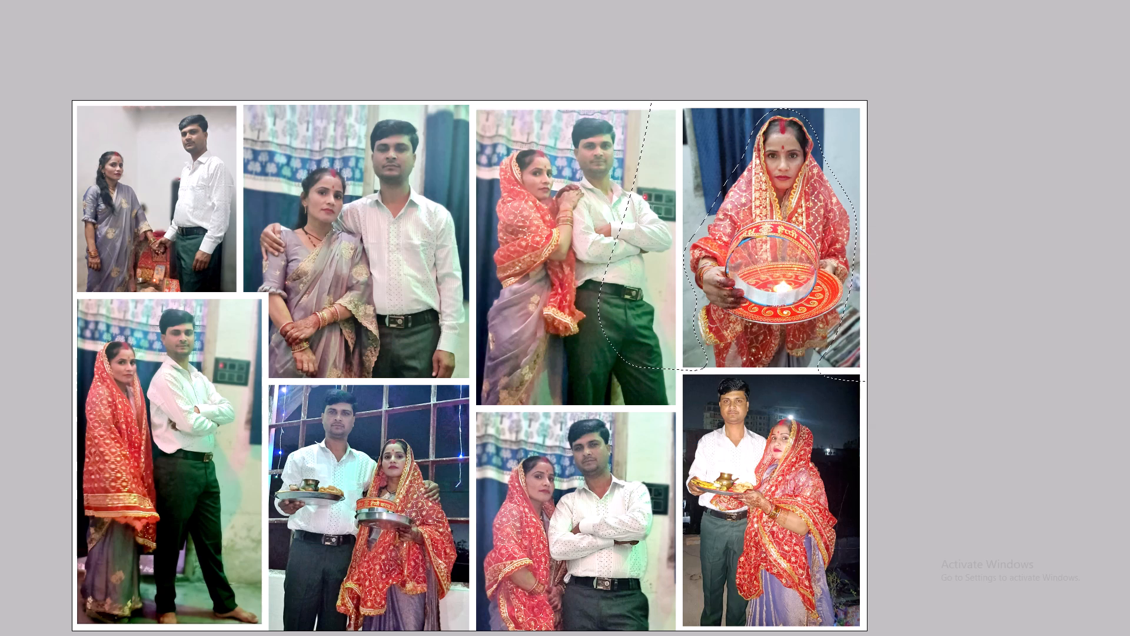
key(ctrl+f)
key(ctrl+f)
Deselect the blurred background, fit the collage in view and save the document.
key(ctrl+d)
key(v)
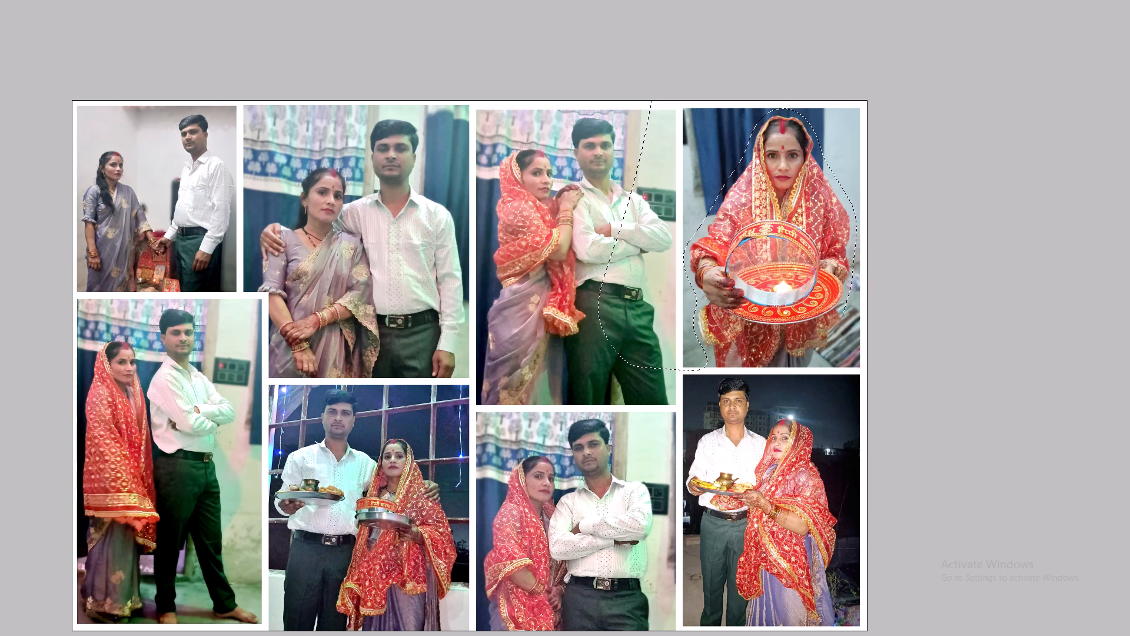
key(ctrl+0)
key(ctrl+s)
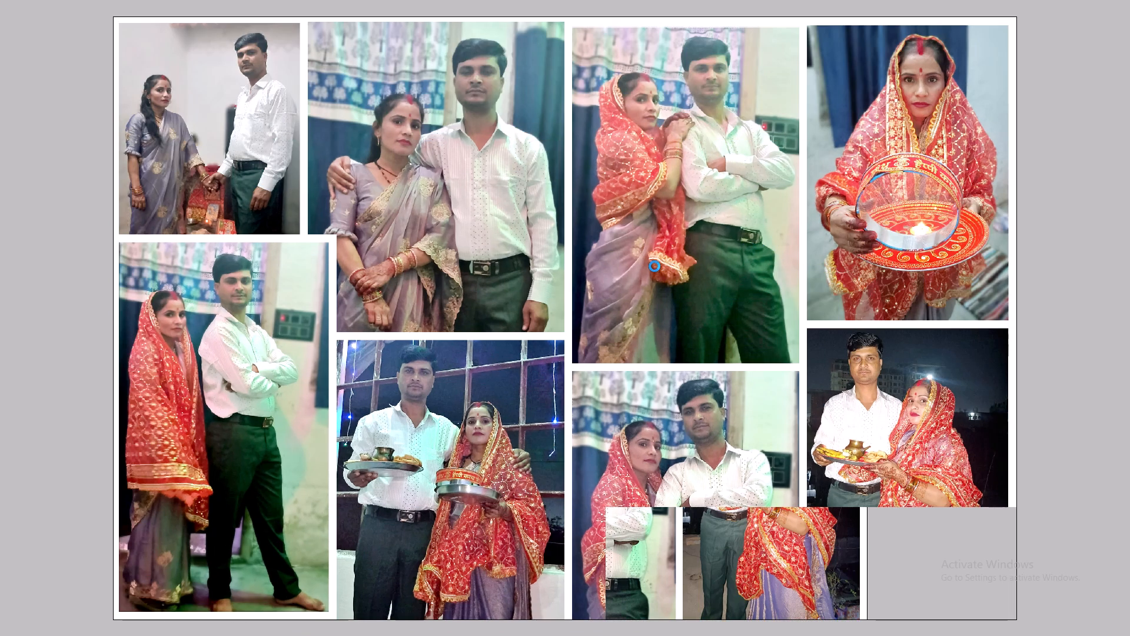
key(ctrl+minus)
key(v)
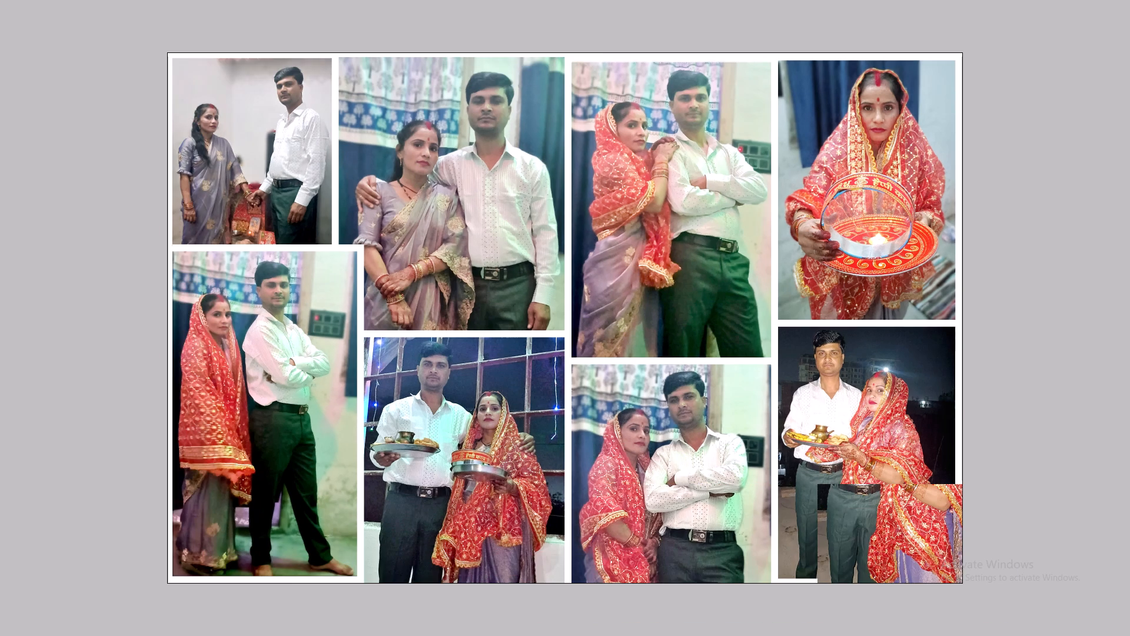
Merge all visible layers of the collage.
key(ctrl+shift+e)
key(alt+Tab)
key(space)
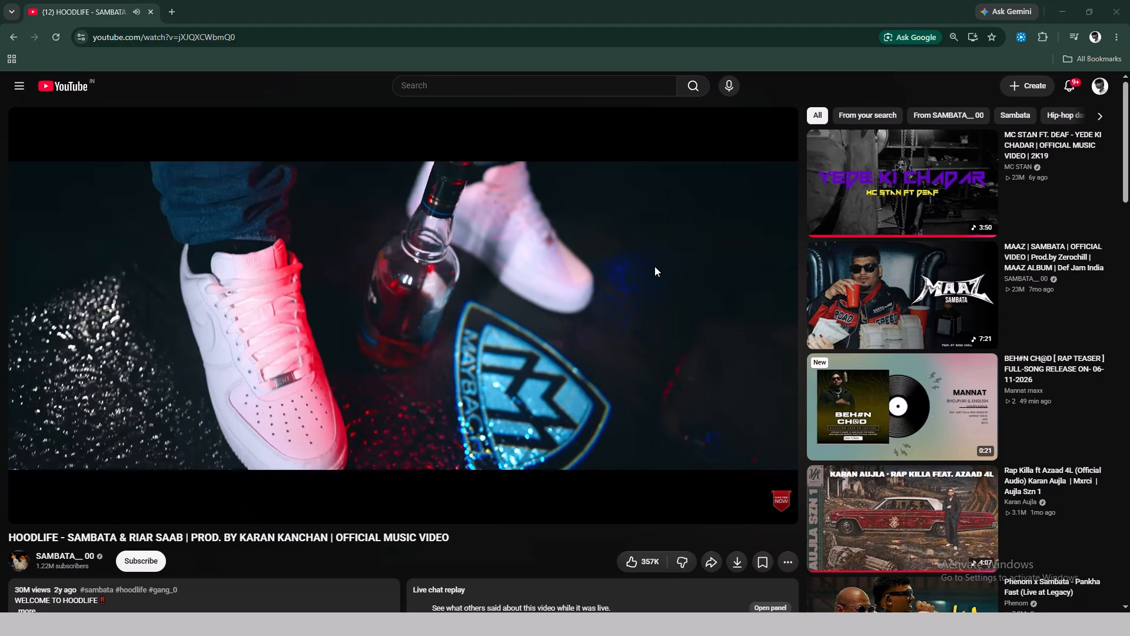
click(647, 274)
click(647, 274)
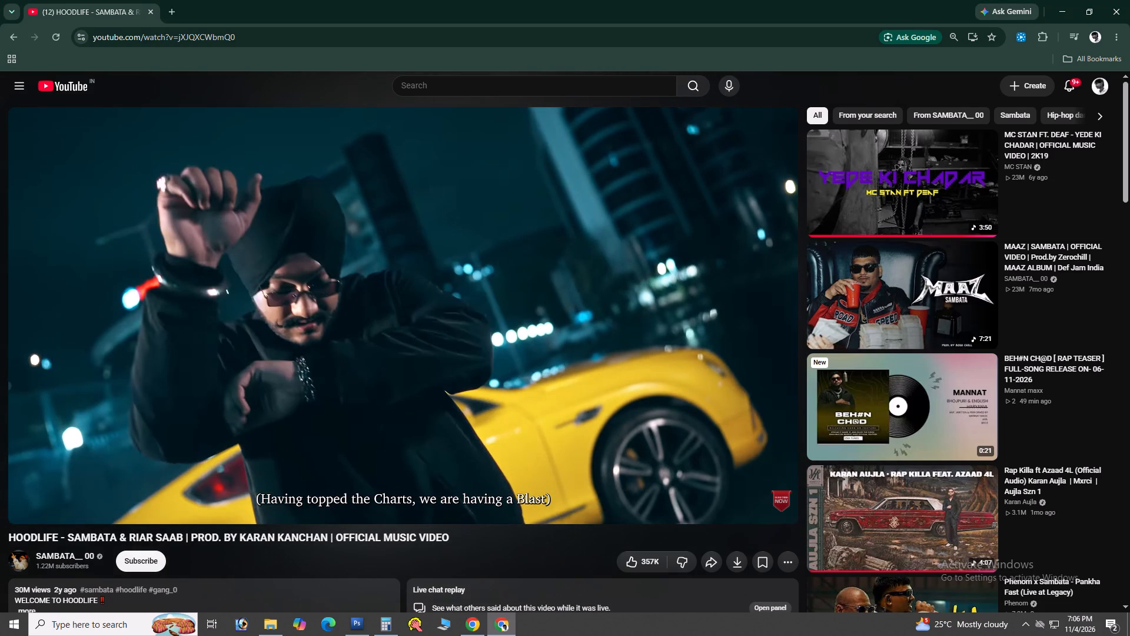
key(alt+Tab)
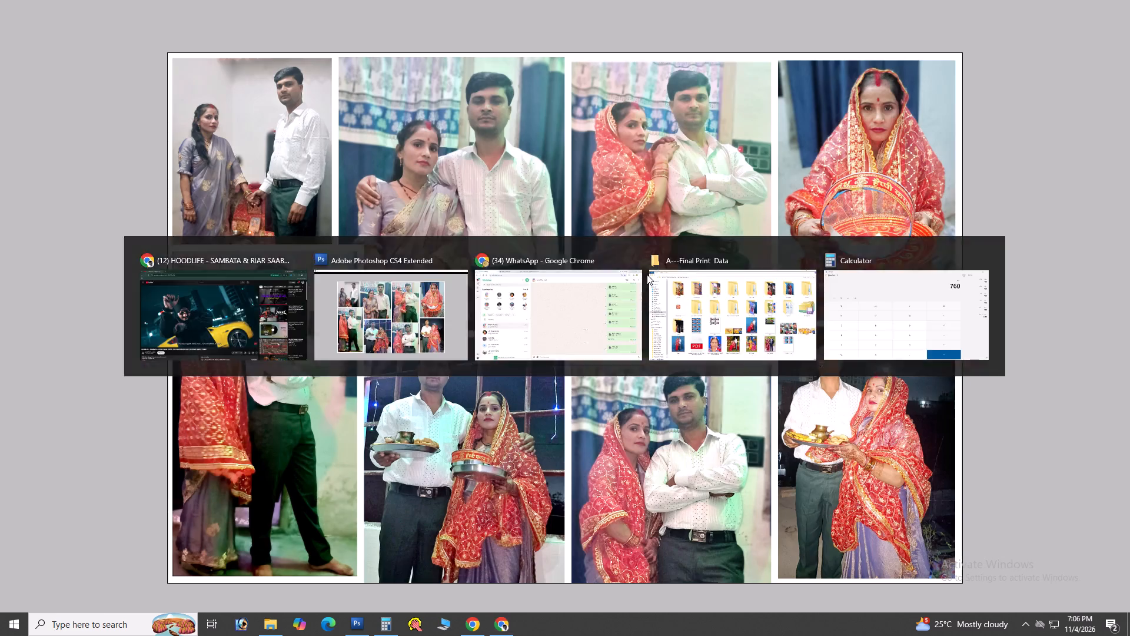
Apply Levels to the merged collage, darkening the shadows with midtones 1.01 and highlights 247, and compare before and after.
key(v)
key(F7)
right_click(654, 274)
click(680, 281)
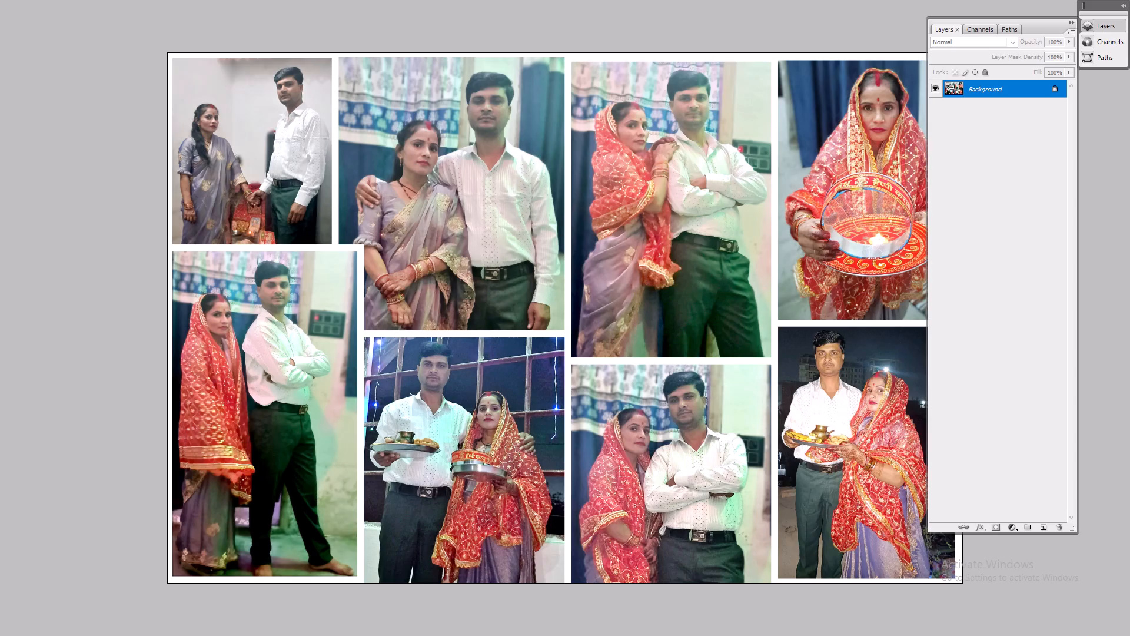
key(ctrl+l)
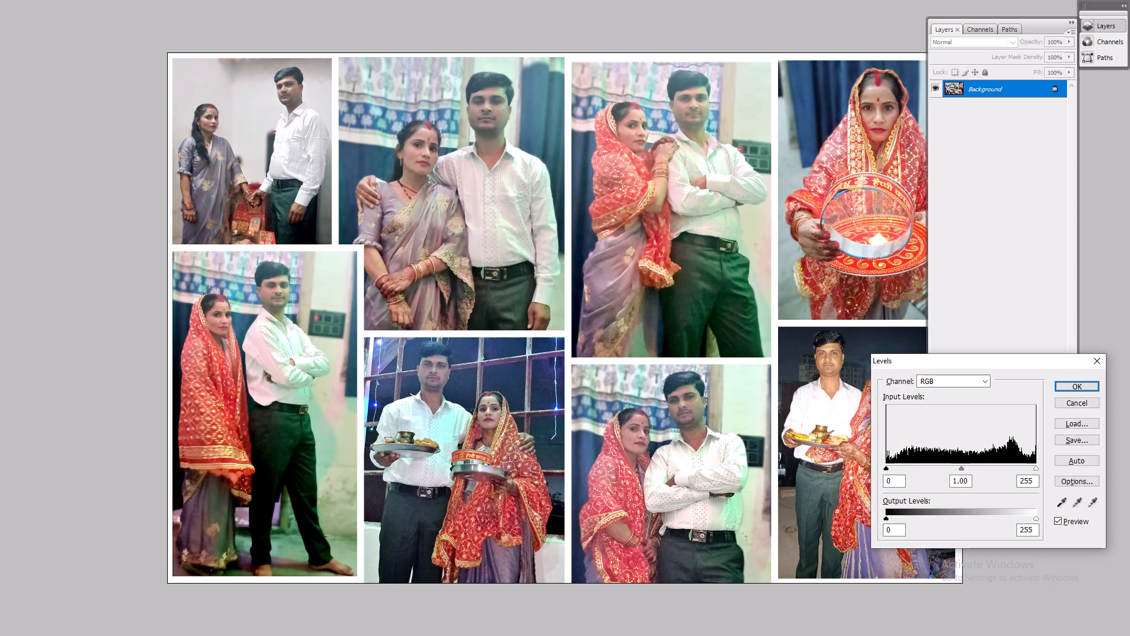
click(984, 479)
click(969, 479)
scroll(965, 480, up, 8)
key(Tab)
scroll(965, 480, down, 8)
key(shift+Tab)
key(shift+Tab)
scroll(969, 482, up, 9)
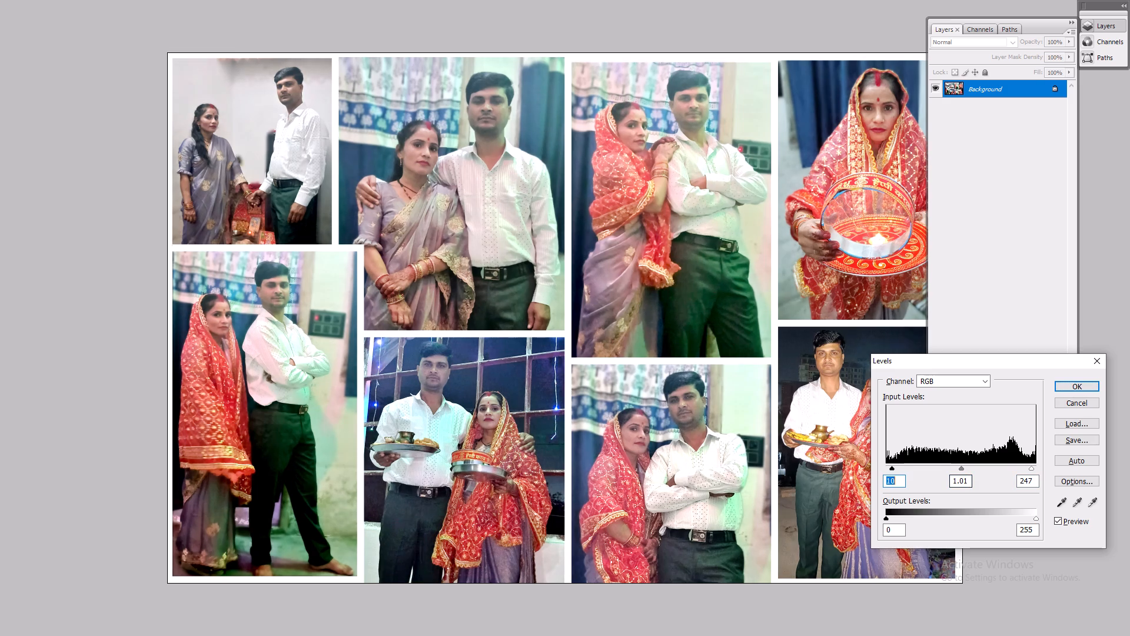
scroll(969, 482, up, 8)
key(Return)
key(ctrl+alt+z)
key(ctrl+z)
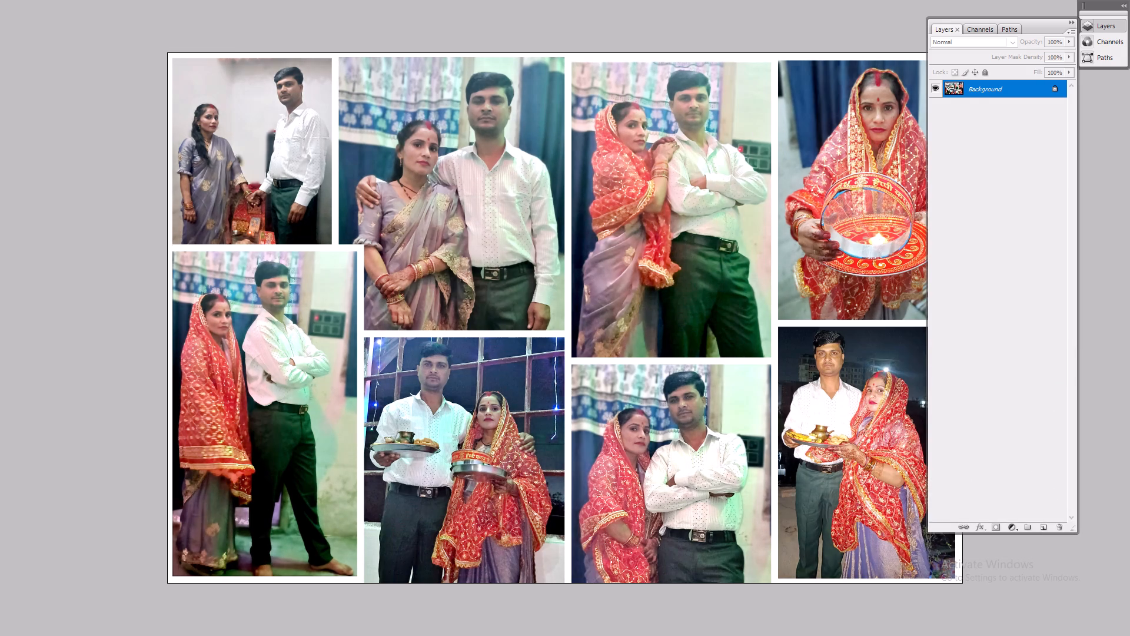
Run the stored retouching action on the merged collage.
click(603, 280)
key(F2)
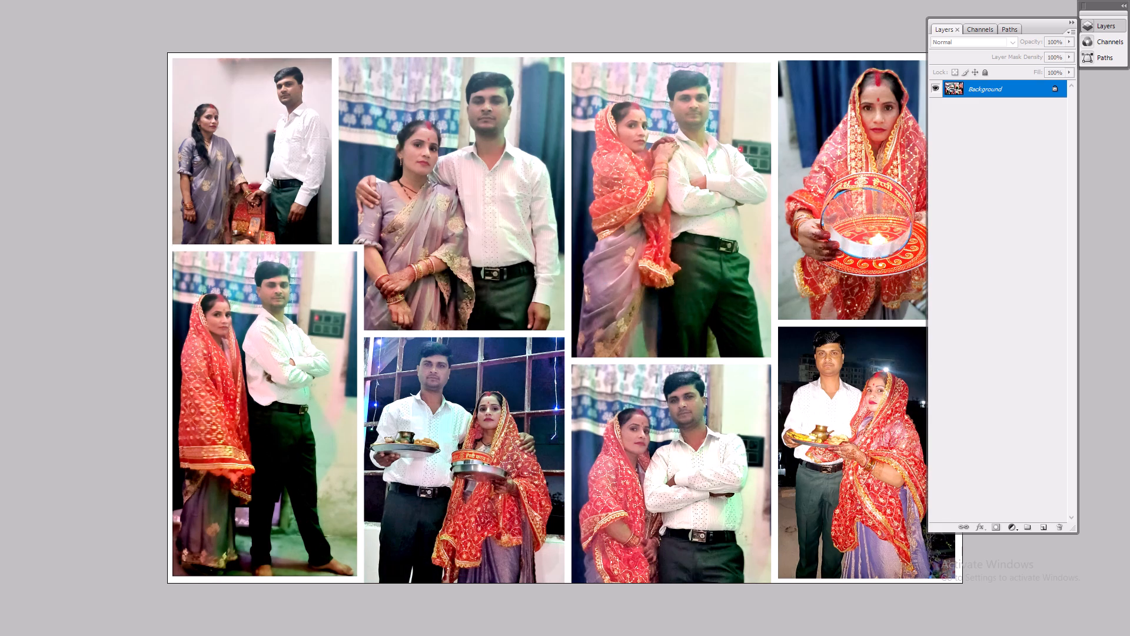
Duplicate the collage onto a new layer and squash the copy into a thin horizontal strip across the middle.
click(603, 280)
key(ctrl+j)
right_click(536, 280)
click(546, 284)
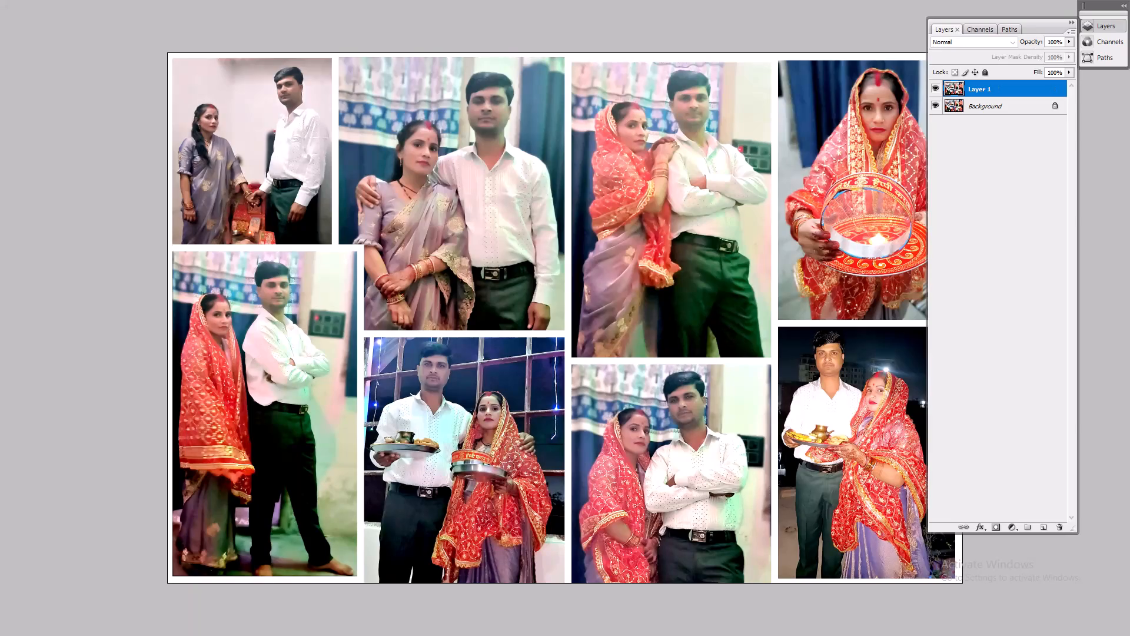
right_click(551, 286)
click(577, 297)
key(ctrl+t)
alt+shift+drag(569, 52, 582, 188)
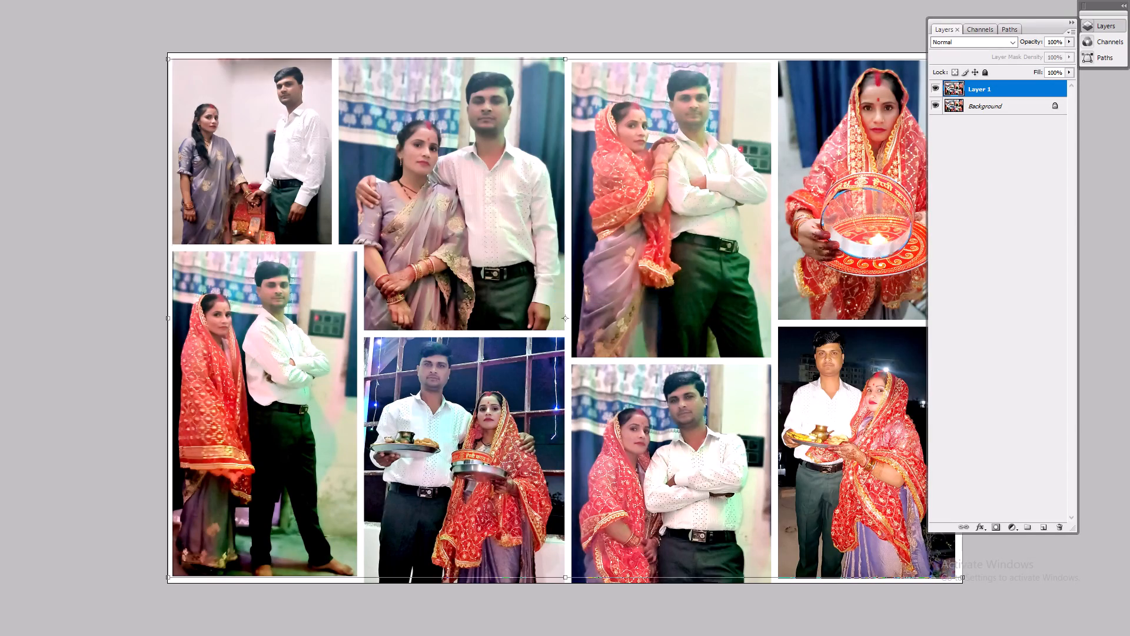
alt+shift+drag(582, 188, 594, 312)
key(Return)
Turn the squashed strip solid white using an image adjustment followed by Invert.
key(ctrl+0)
key(alt+i)
key(alt+a)
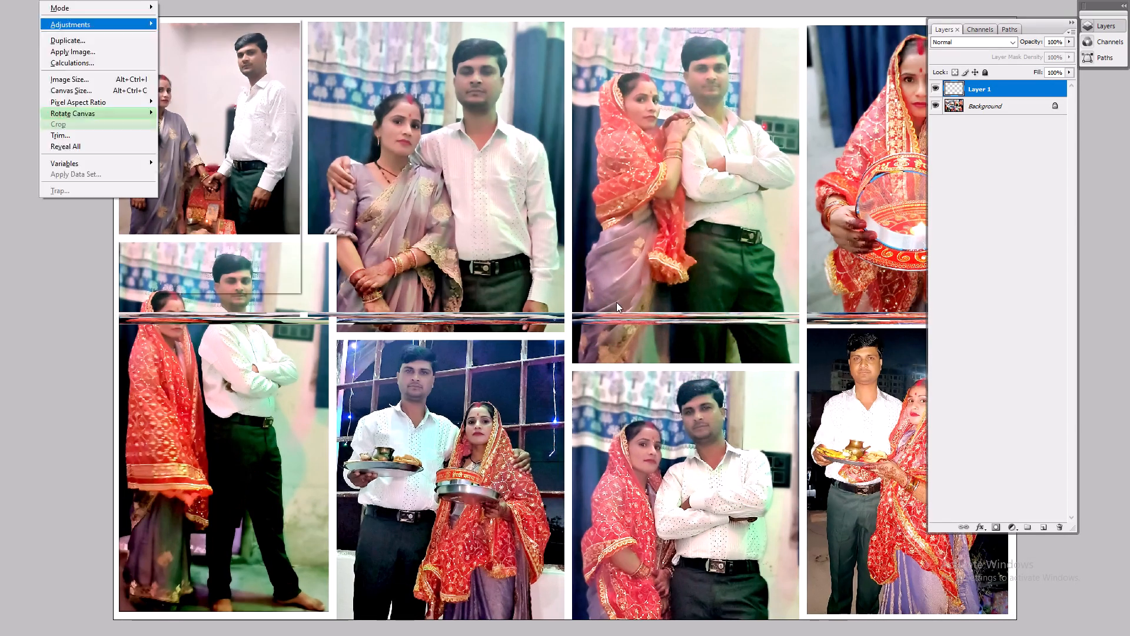
key(alt+h)
key(Return)
key(ctrl+i)
Examine the edges of the white strip up close with Free Transform.
key(v)
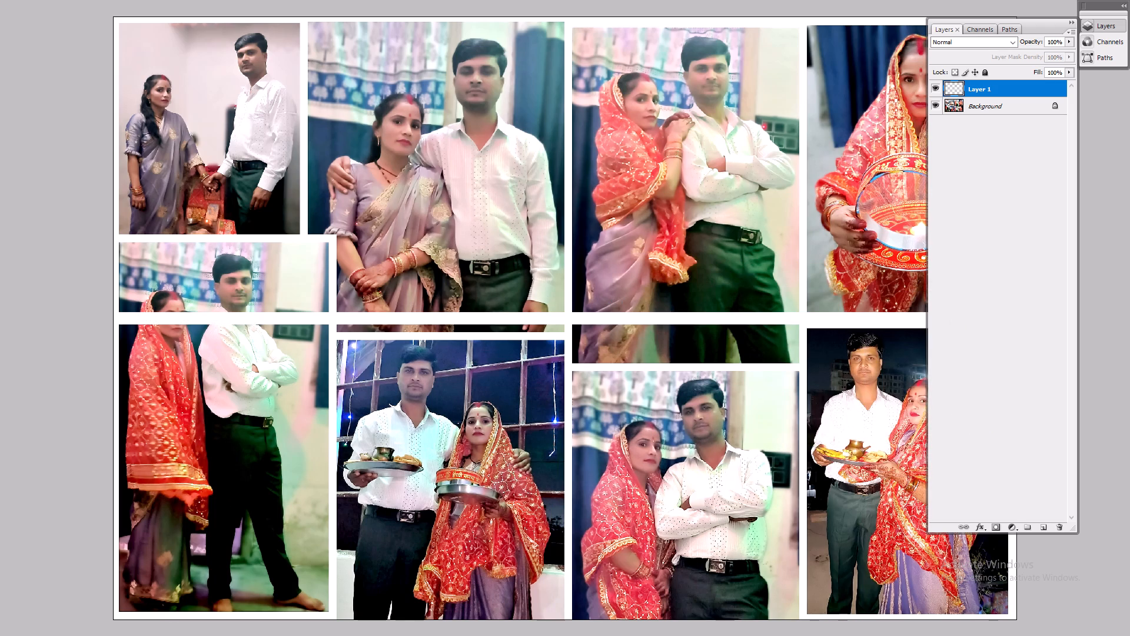
key(space)
key(space)
drag(585, 278, 468, 342)
key(ctrl+t)
key(Return)
key(v)
key(ctrl+space)
ctrl+drag(443, 296, 567, 397)
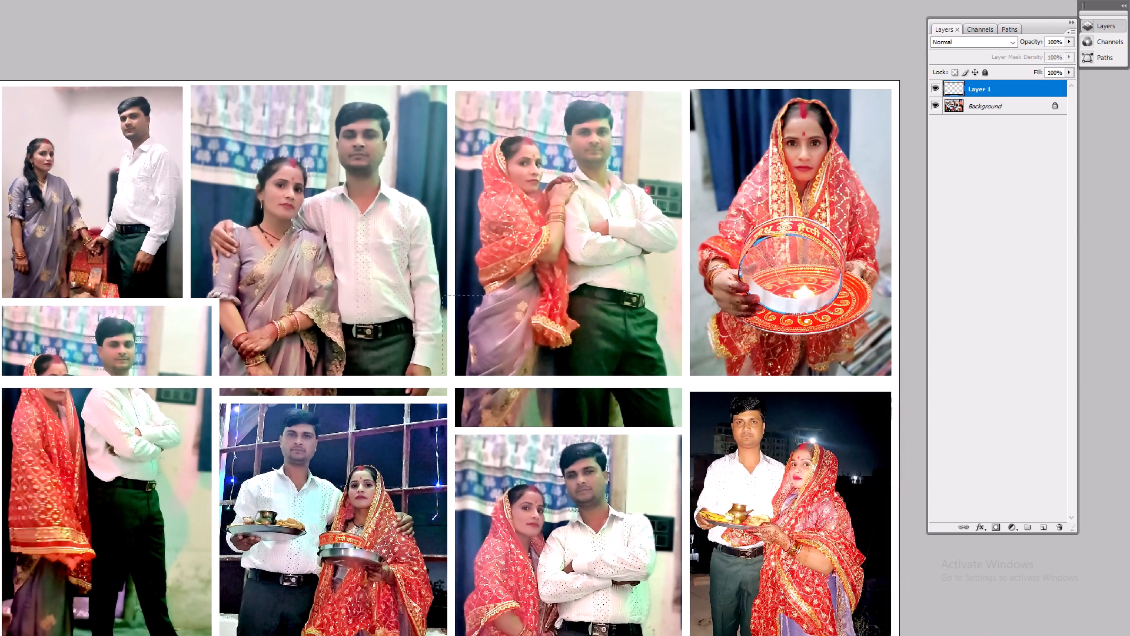
ctrl+drag(567, 397, 569, 397)
key(ctrl+t)
key(space)
drag(544, 484, 574, 333)
alt+shift+click(556, 388)
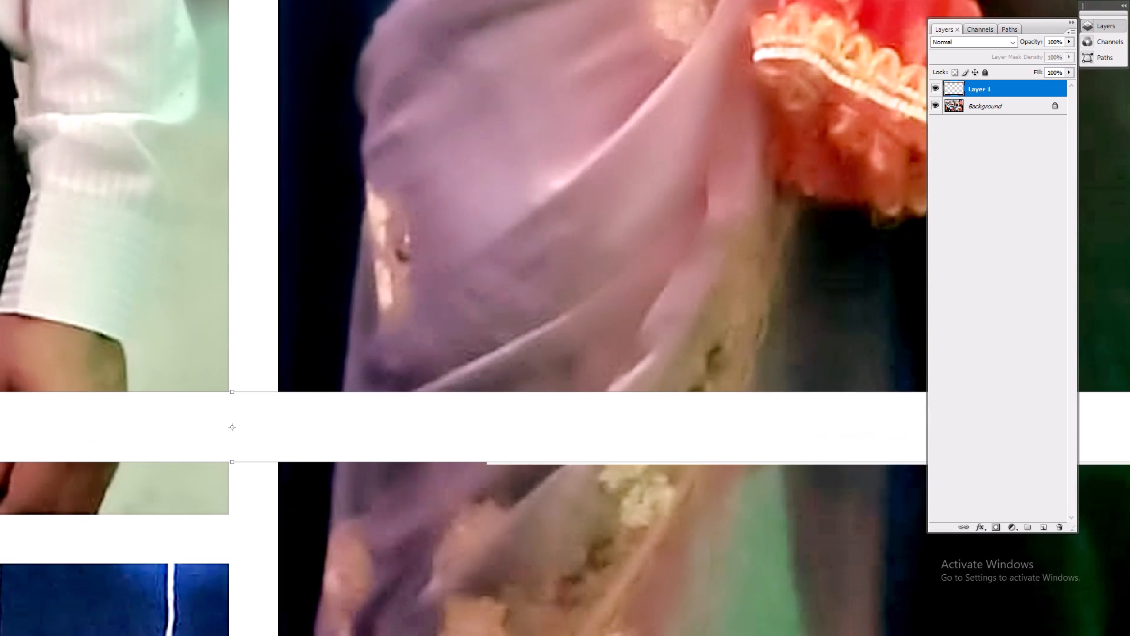
key(Return)
key(ctrl+0)
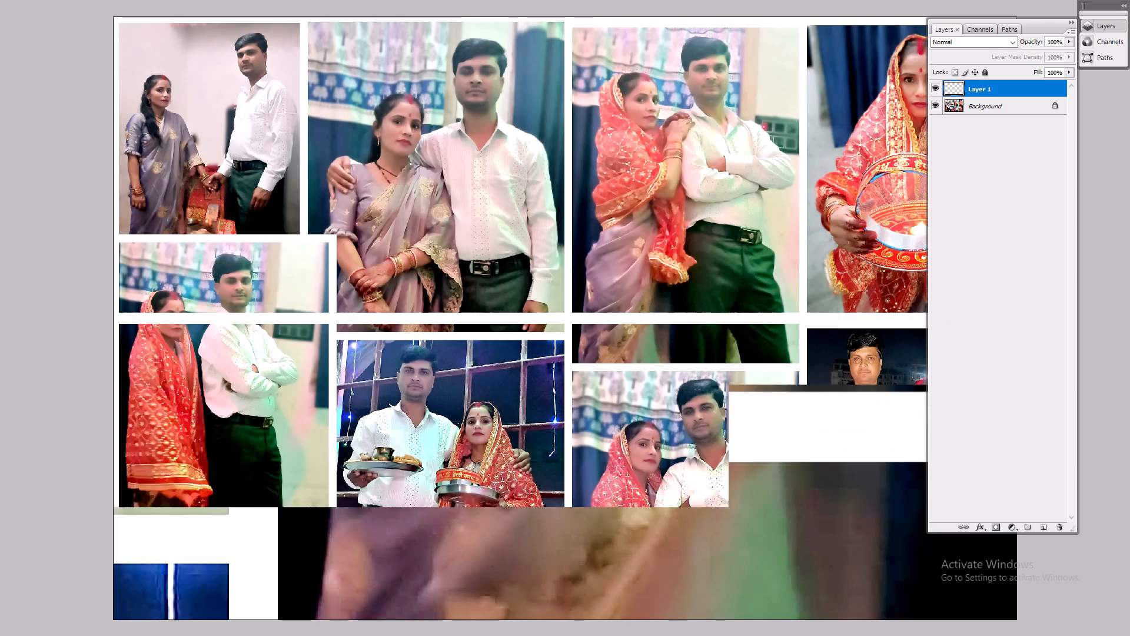
key(alt+Tab)
key(alt+Tab)
Move the white strip up to the collage's top edge.
key(v)
key(space)
drag(565, 345, 565, 403)
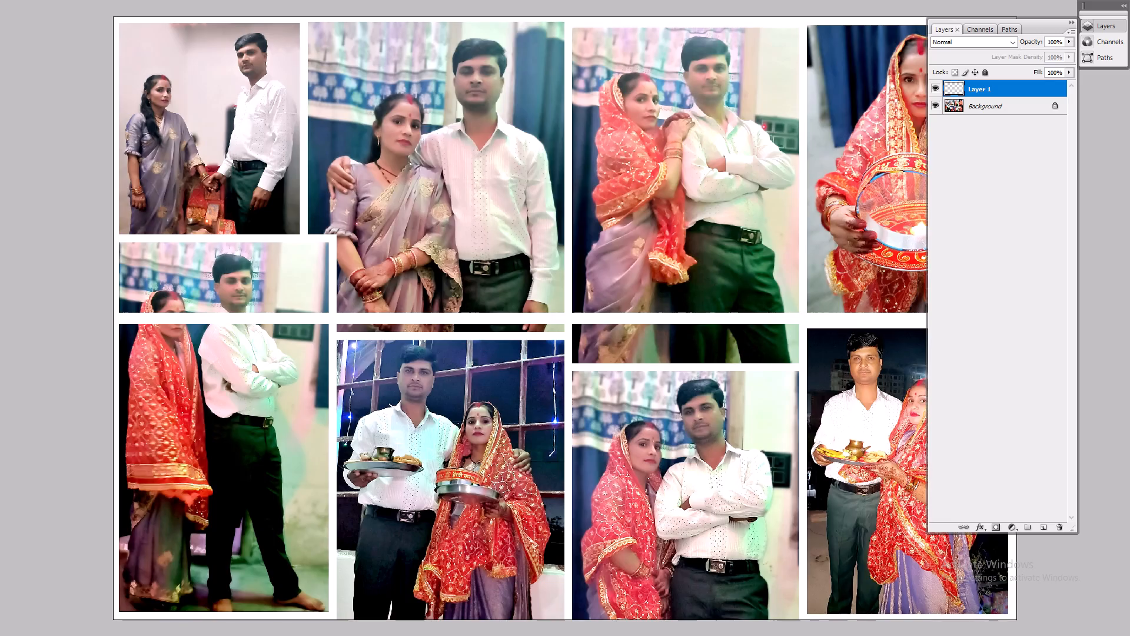
drag(565, 403, 565, 450)
shift+drag(568, 426, 623, 129)
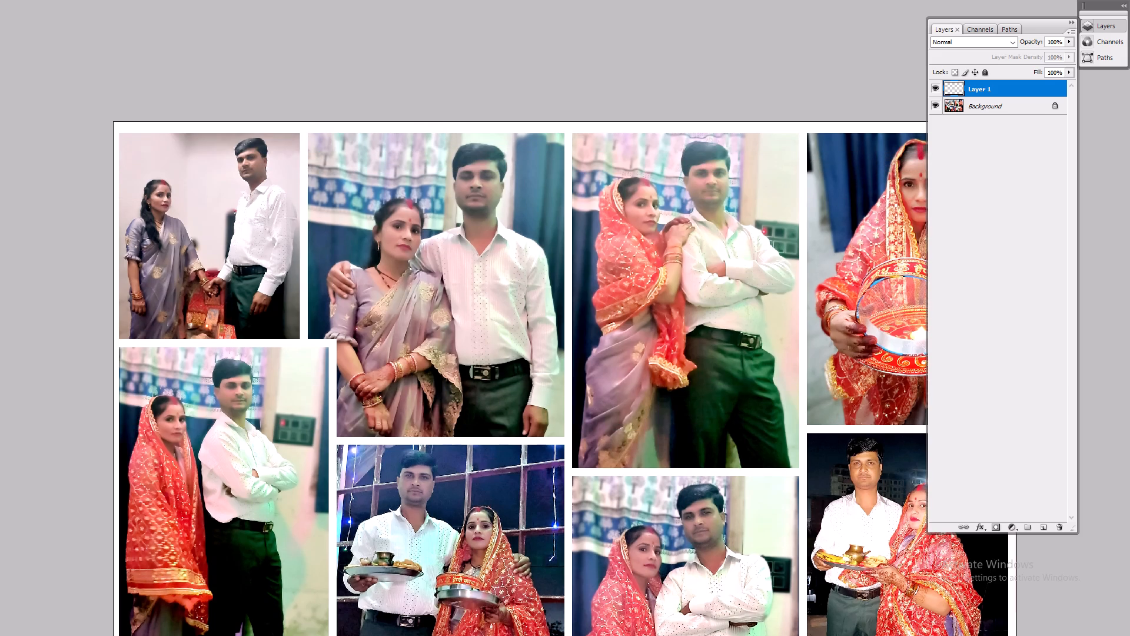
Align the white strip flush with the canvas's top edge so it forms the upper border.
key(ctrl+space)
ctrl+drag(597, 88, 746, 241)
key(ctrl+t)
key(space)
drag(601, 104, 649, 299)
ctrl+drag(569, 196, 685, 364)
key(Return)
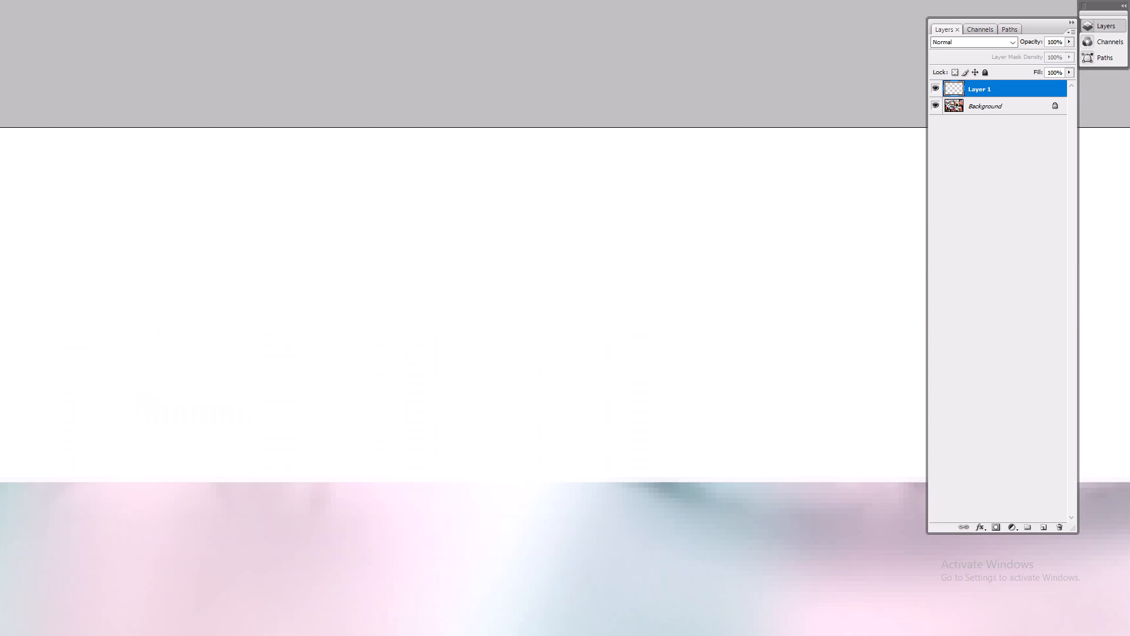
key(Down)
key(ctrl+t)
key(Return)
key(Up)
key(ctrl+t)
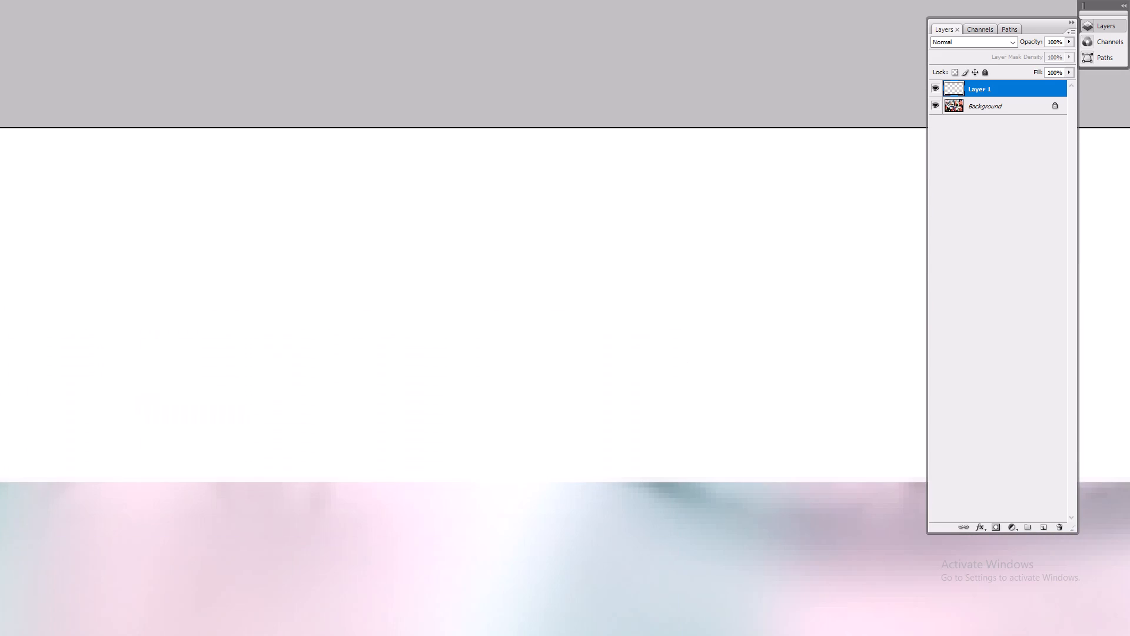
key(Return)
key(ctrl+0)
key(ctrl+minus)
key(Tab)
key(Tab)
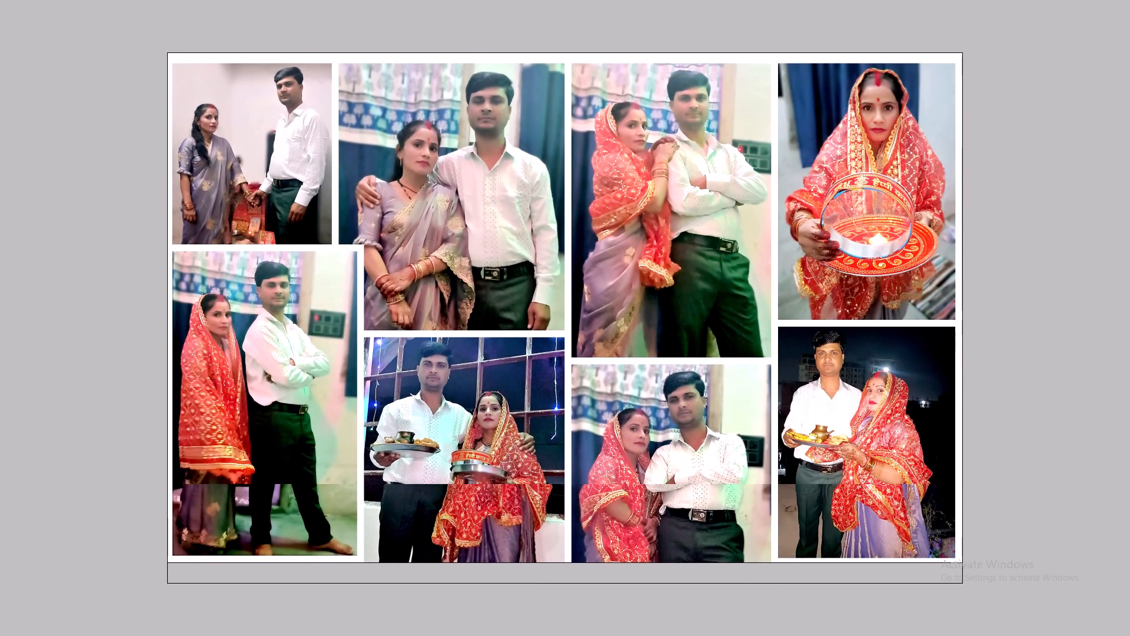
Duplicate the white strip and place the copy flush along the collage's bottom edge.
alt+shift+drag(571, 102, 595, 415)
shift+drag(604, 281, 606, 489)
key(shift+space)
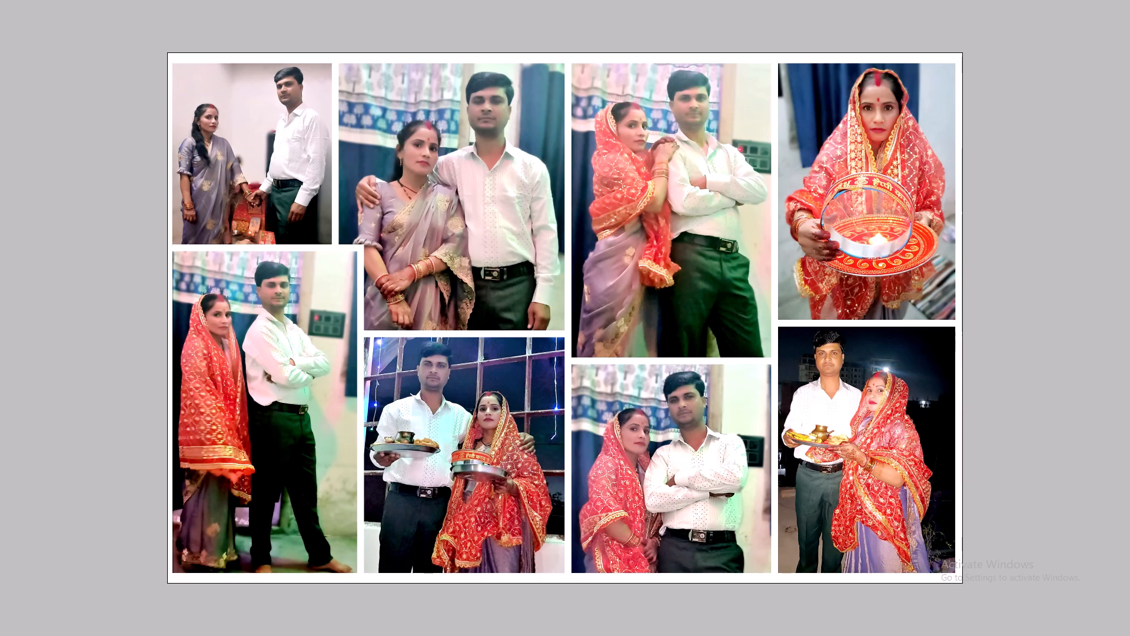
ctrl+drag(571, 542, 680, 601)
drag(642, 578, 671, 432)
key(ctrl+t)
key(Return)
key(ctrl+0)
key(ctrl+minus)
key(ctrl+minus)
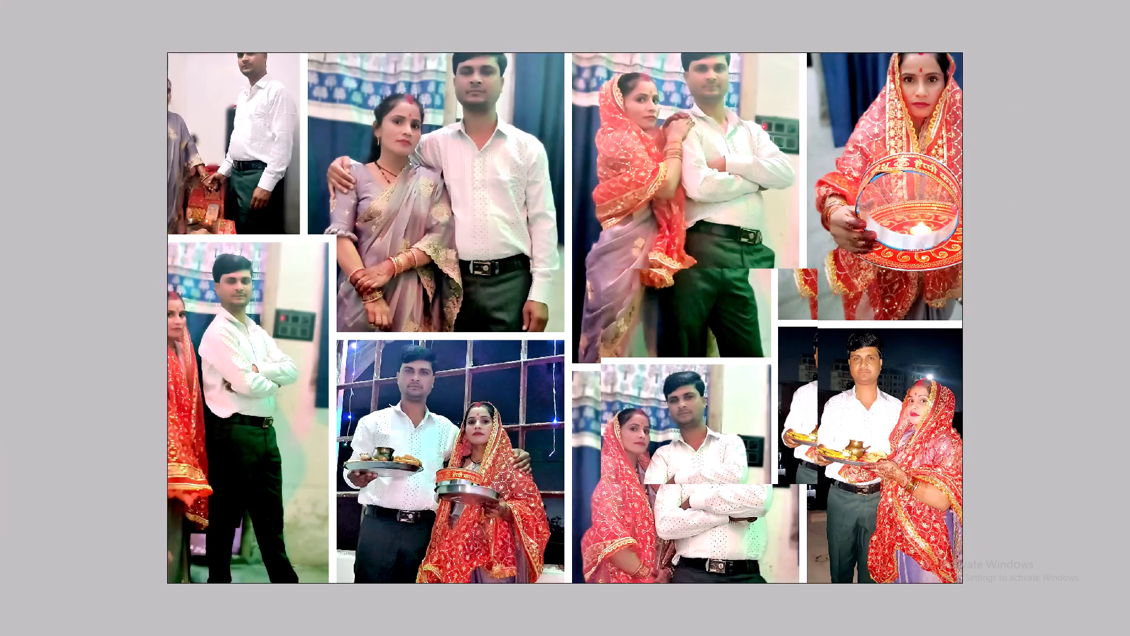
Duplicate the white strip again into the middle of the collage and rotate the copy 90° clockwise.
alt+shift+drag(637, 419, 640, 271)
key(ctrl+t)
right_click(632, 253)
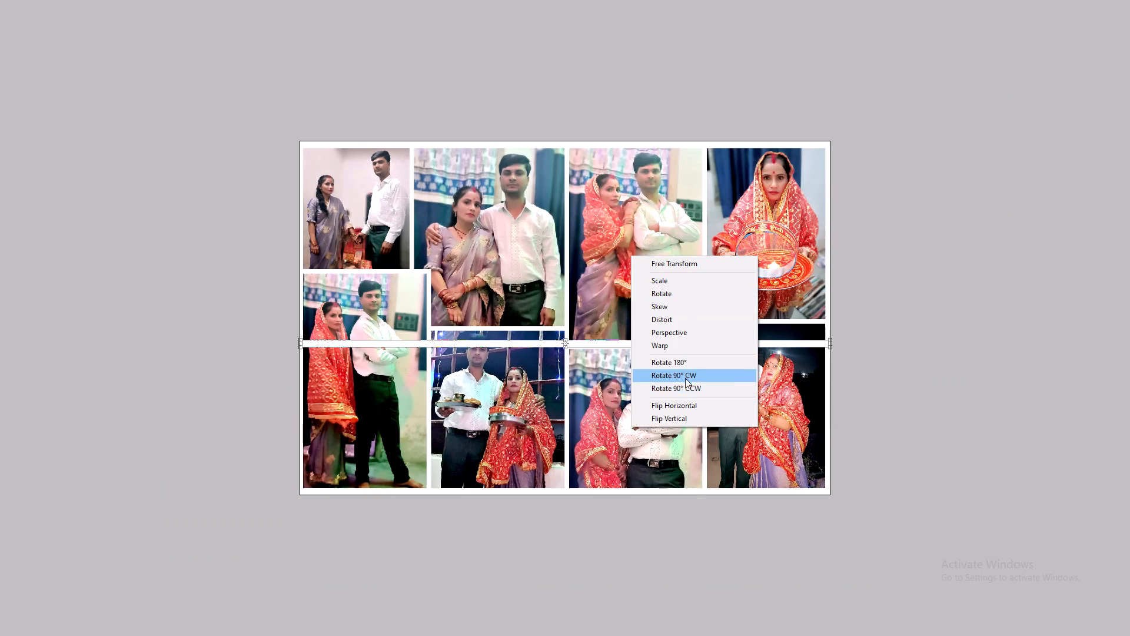
click(685, 377)
key(Return)
Move the vertical white strip over to the collage's left edge.
key(v)
shift+drag(640, 340, 390, 325)
key(space)
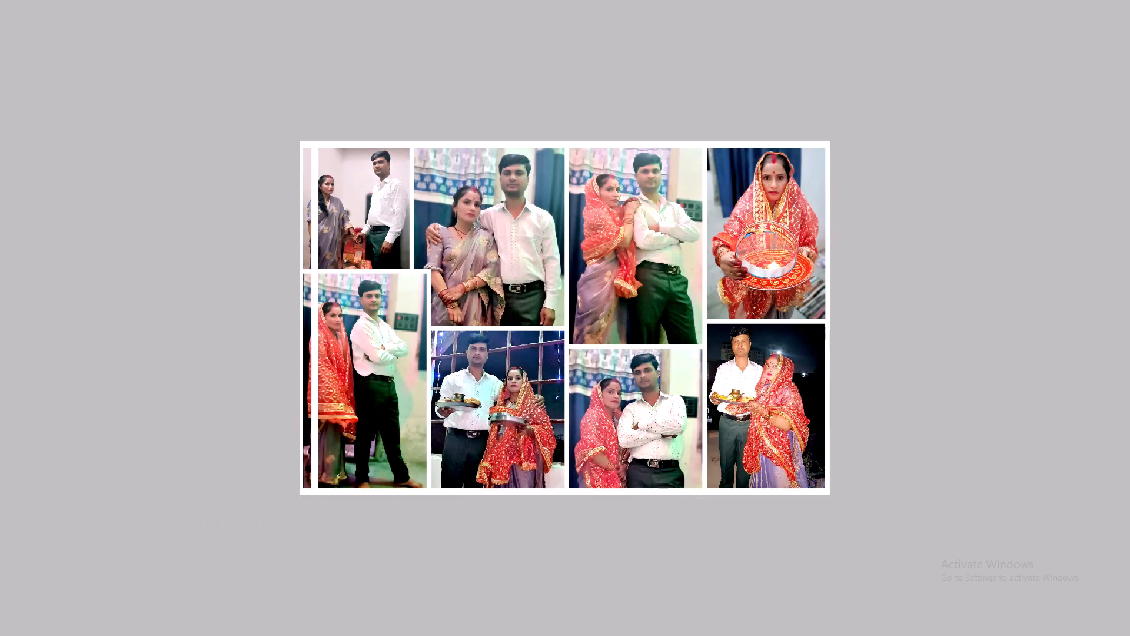
ctrl+drag(260, 270, 526, 375)
ctrl+drag(139, 252, 423, 420)
drag(381, 382, 640, 399)
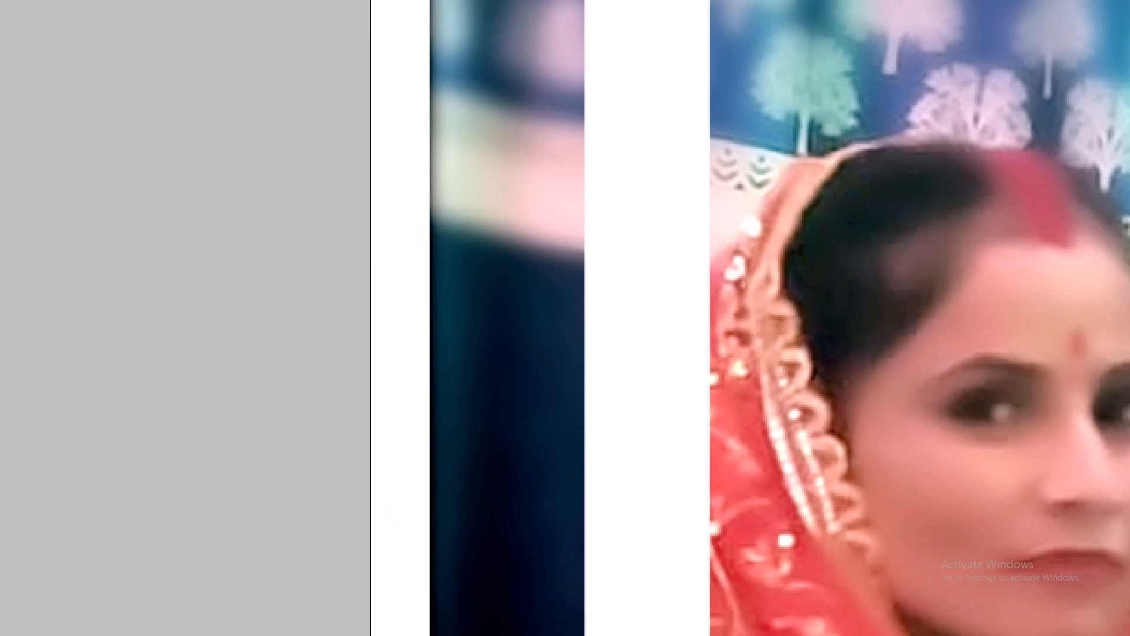
shift+drag(642, 365, 588, 360)
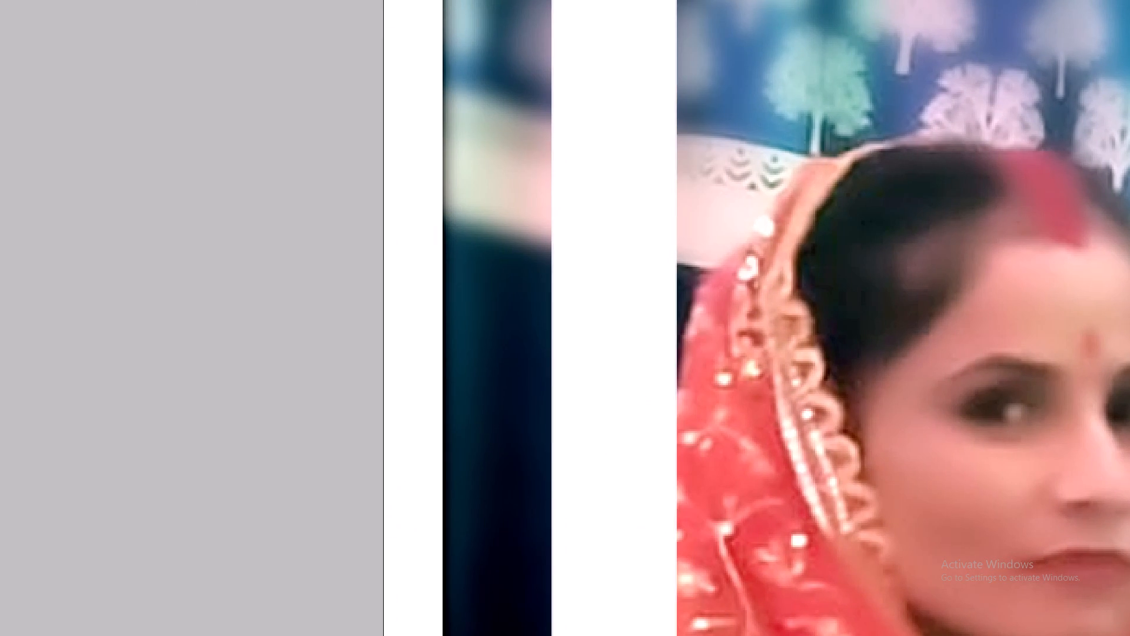
shift+drag(589, 354, 482, 354)
shift+drag(477, 351, 422, 357)
key(ctrl+t)
key(Return)
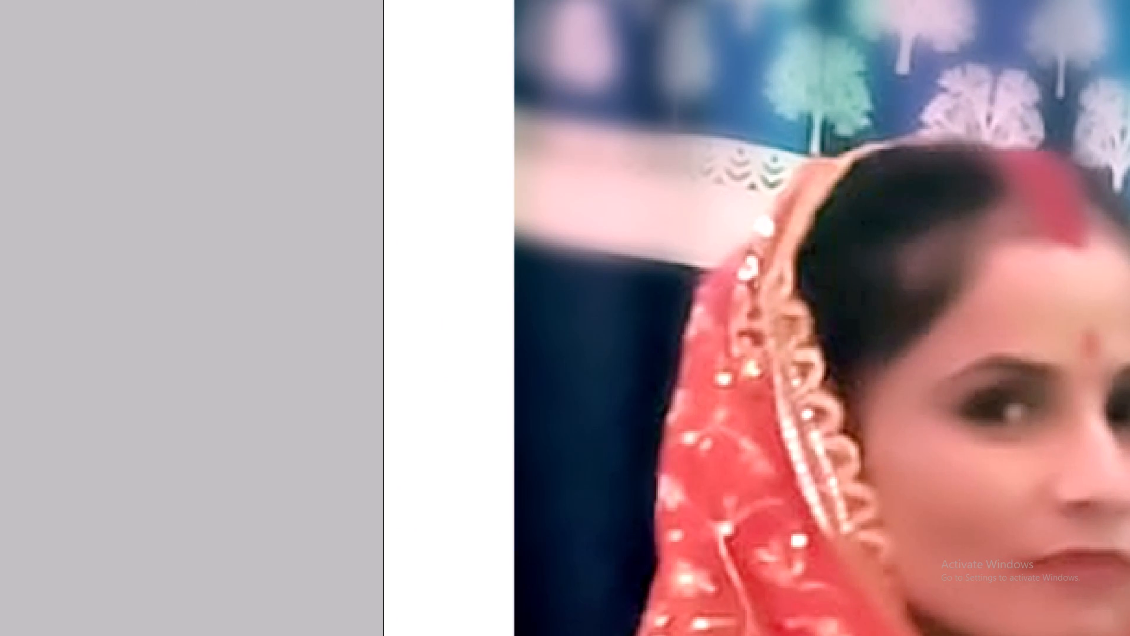
Nudge the vertical strip left into its final position flush with the canvas's left edge.
key(Left)
key(ctrl+t)
key(Return)
key(Left)
key(ctrl+t)
key(Return)
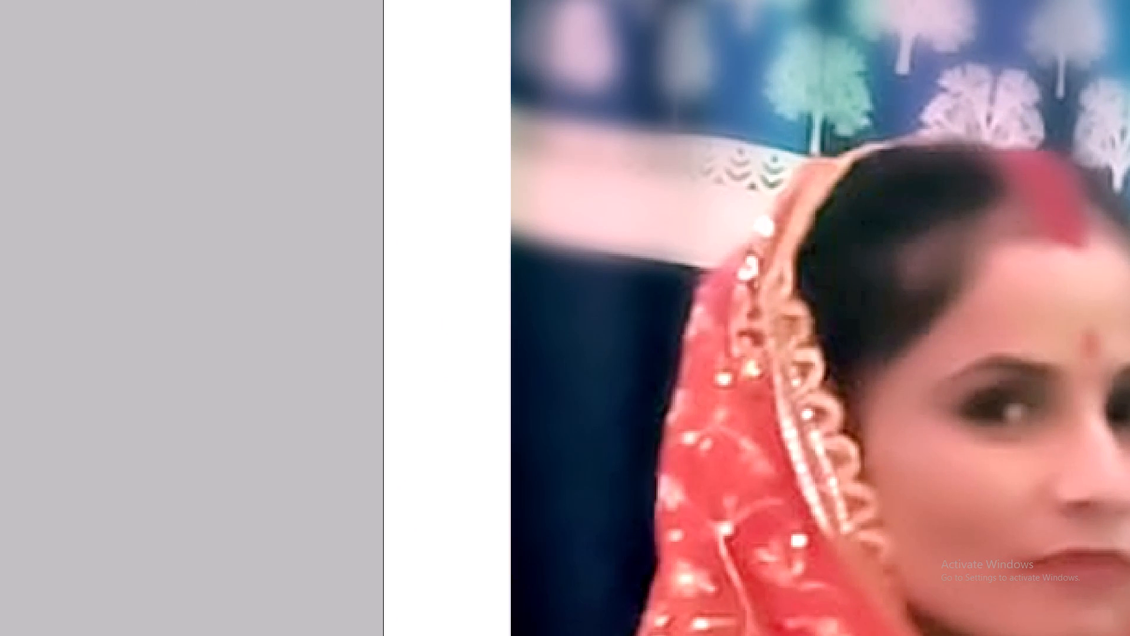
key(Return)
key(Left)
key(ctrl+t)
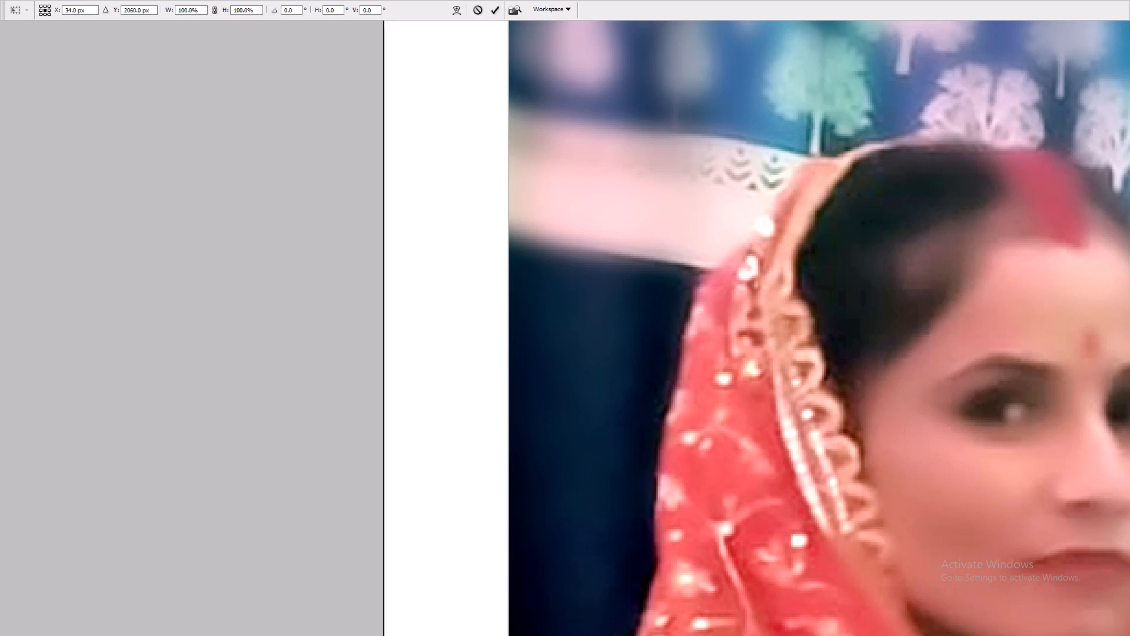
key(Return)
key(ctrl+0)
key(Tab)
key(Tab)
key(ctrl+minus)
Duplicate the vertical white strip and move the copy across to the collage's right edge.
alt+shift+drag(311, 314, 358, 314)
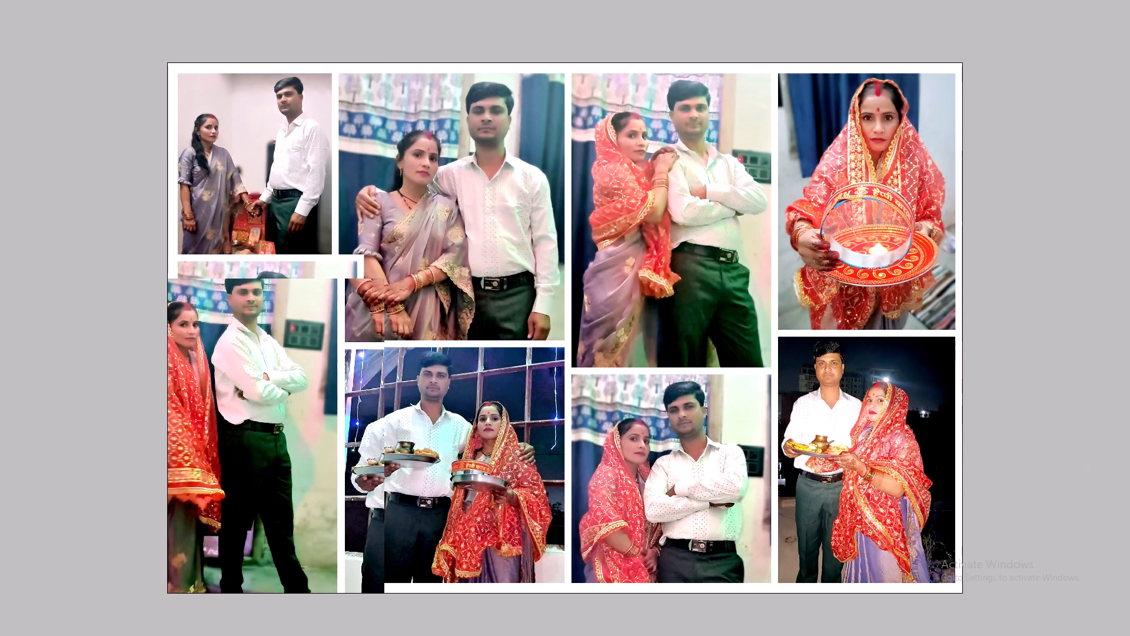
alt+shift+drag(358, 314, 1082, 319)
key(ctrl+space)
ctrl+drag(958, 286, 988, 356)
shift+drag(584, 314, 680, 314)
key(ctrl+space)
ctrl+drag(499, 251, 695, 388)
key(ctrl+t)
key(Return)
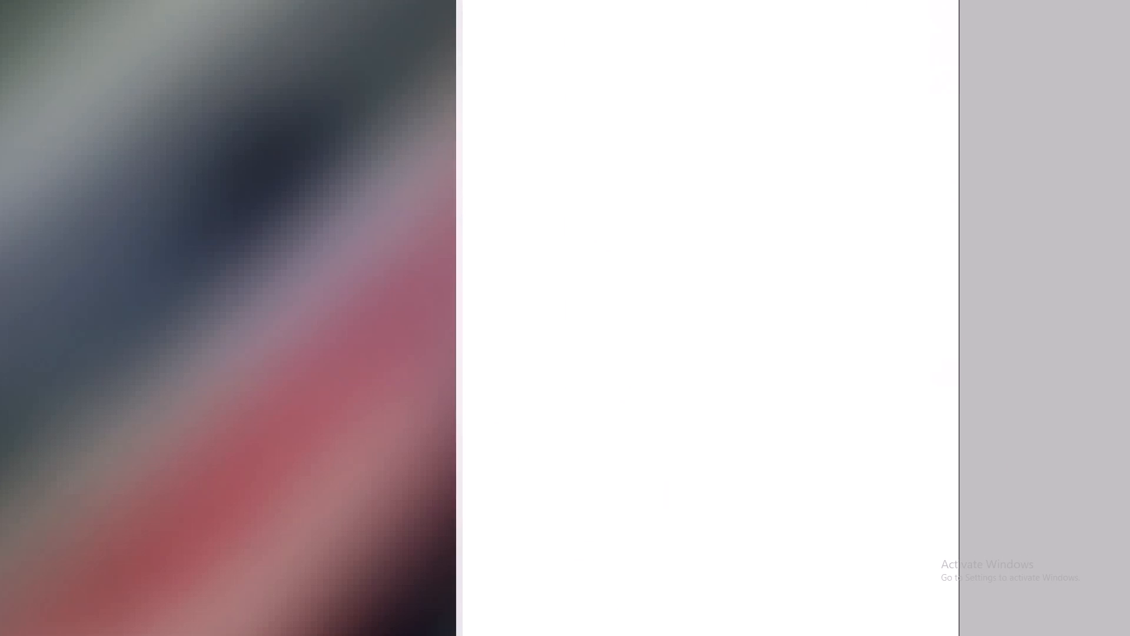
Nudge the copied vertical strip right and slightly down so it sits flush with the canvas's right edge.
key(shift+Right)
key(ctrl+t)
key(Return)
key(shift+Right)
key(ctrl+t)
key(Return)
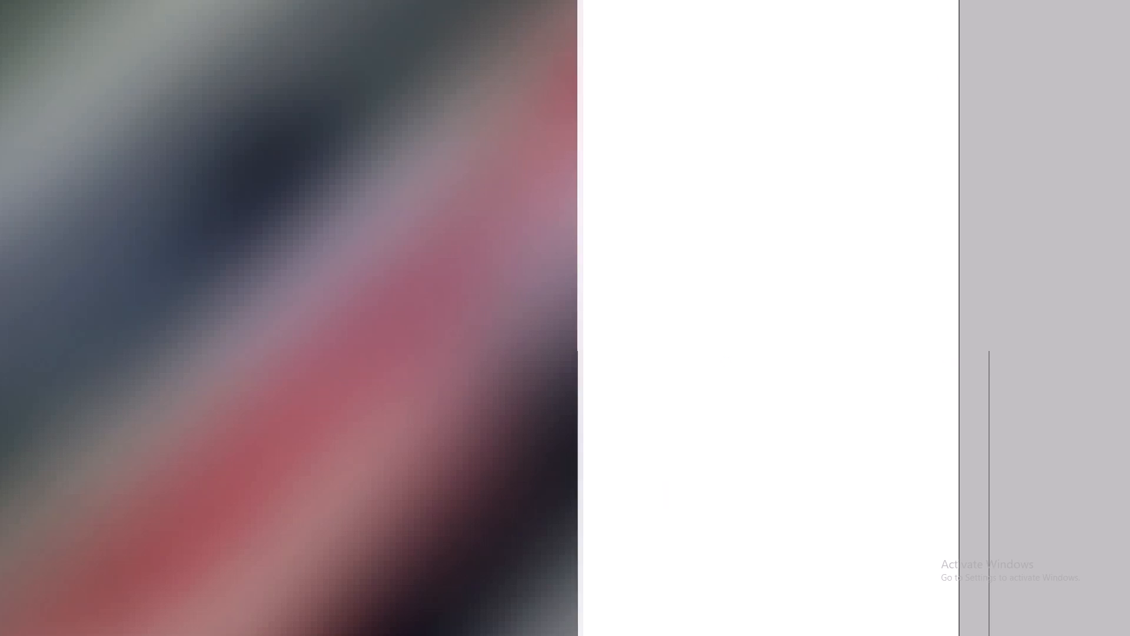
key(shift+Left)
key(Right)
key(Right)
key(Right)
key(Right)
key(ctrl+t)
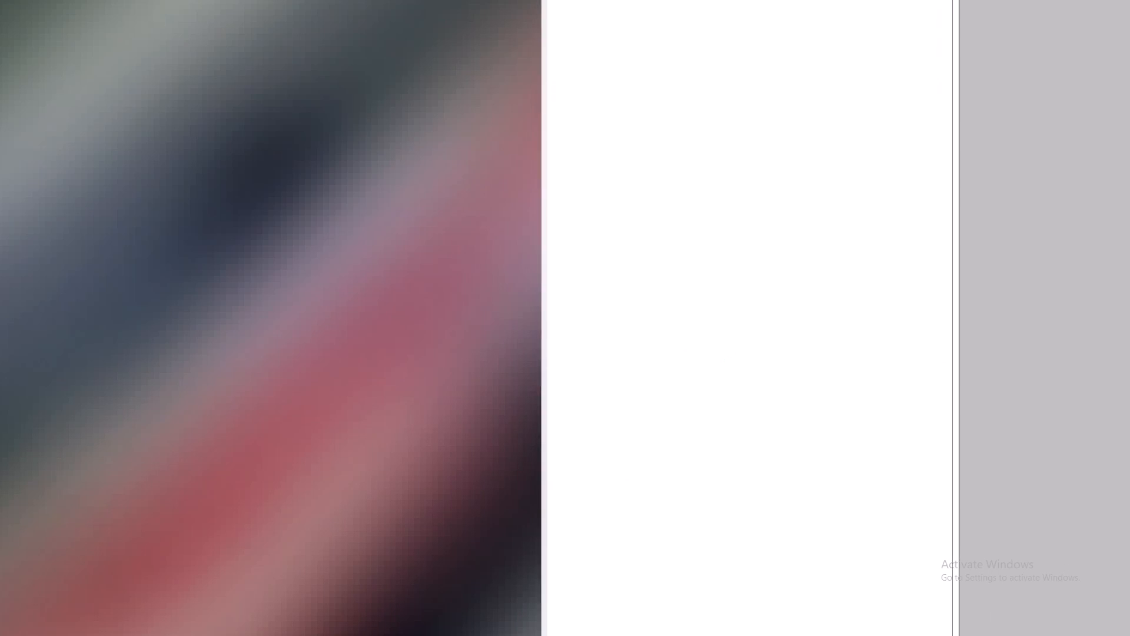
key(Return)
key(Right)
key(Down)
key(ctrl+t)
key(Return)
key(ctrl+0)
key(ctrl+minus)
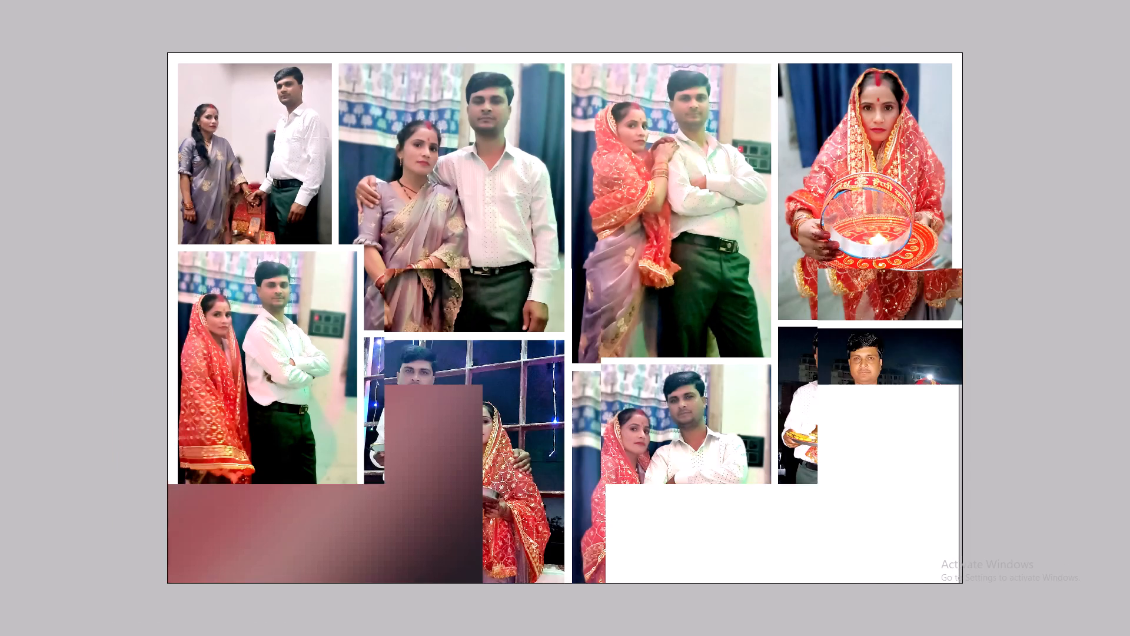
Merge the white border strips into the collage.
key(v)
key(ctrl+shift+e)
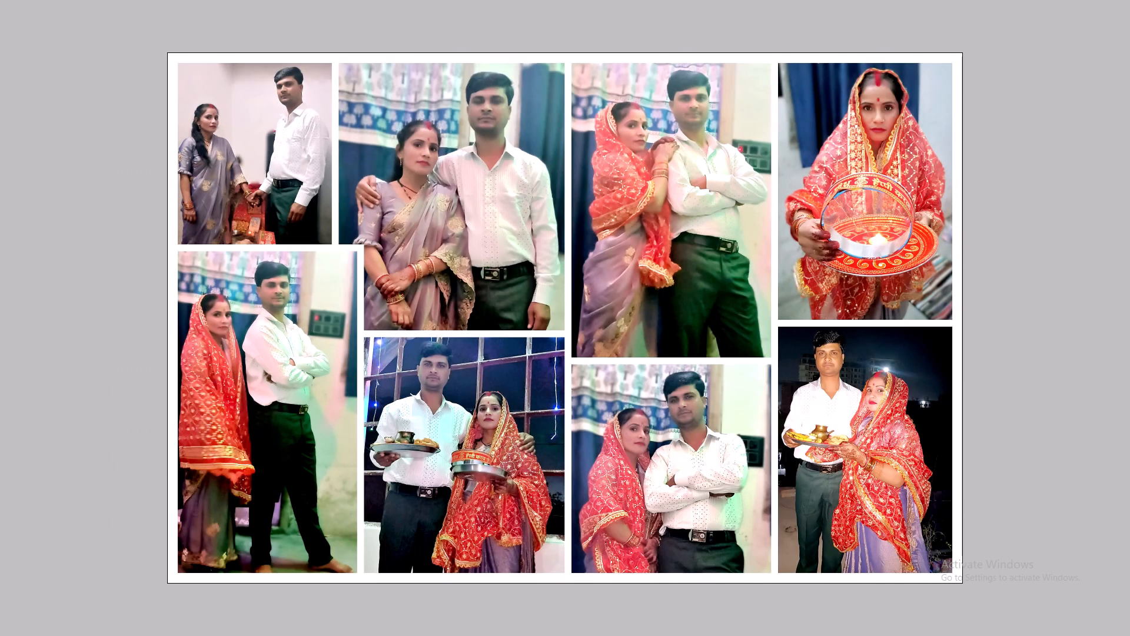
key(ctrl+shift+e)
Select the third photo in the collage's upper row with a rectangular marquee and feather the selection by 45 pixels.
key(m)
drag(567, 54, 773, 361)
key(ctrl+alt+d)
text(45)
key(Return)
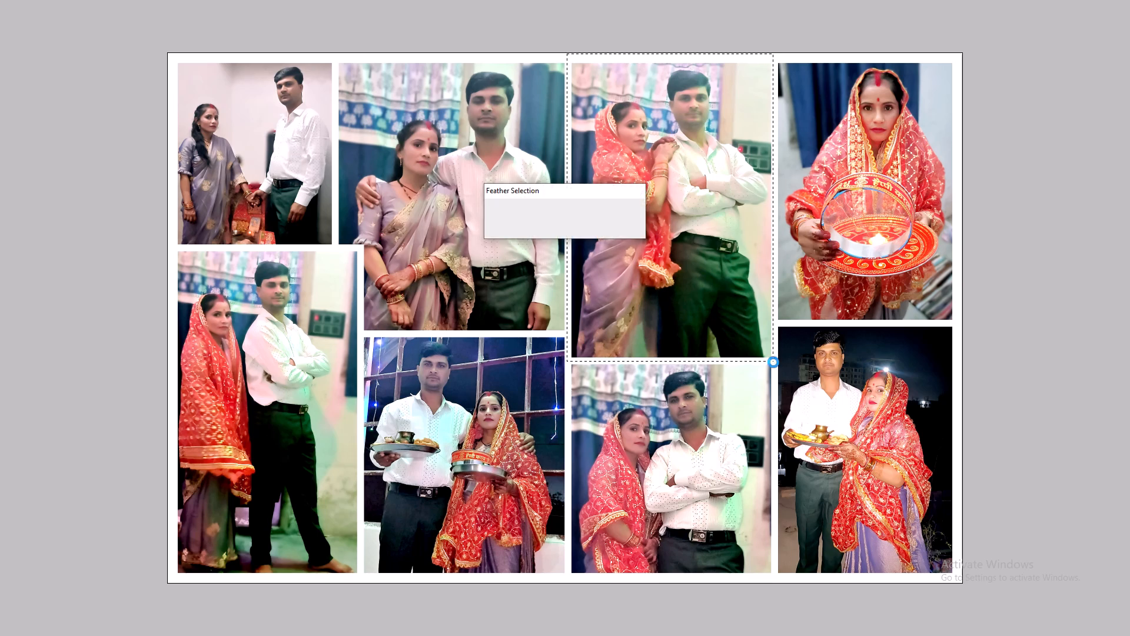
Darken the midtones of the selected third upper photo with Levels, compare before and after, and clear the selection.
key(ctrl+l)
click(957, 478)
scroll(956, 478, down, 10)
scroll(956, 478, up, 1)
scroll(956, 478, down, 10)
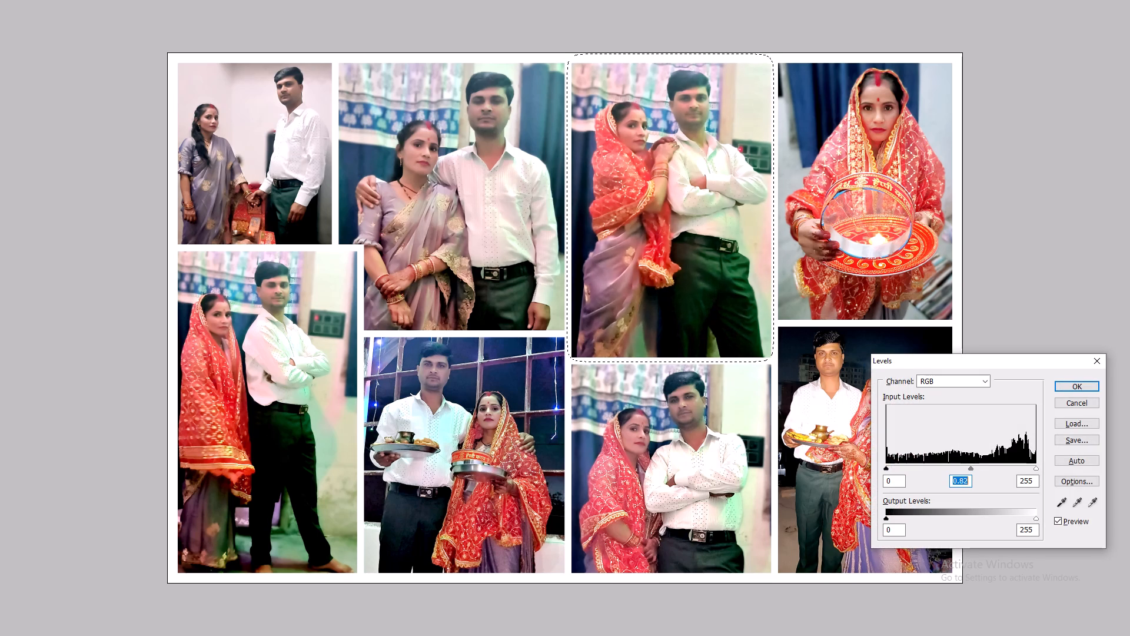
scroll(956, 478, down, 1)
key(Return)
key(ctrl+alt+z)
key(ctrl+z)
key(ctrl+d)
Select the night photo of the couple in front of the window grille with a rectangular marquee and feather the selection.
key(space)
drag(583, 248, 666, 316)
key(m)
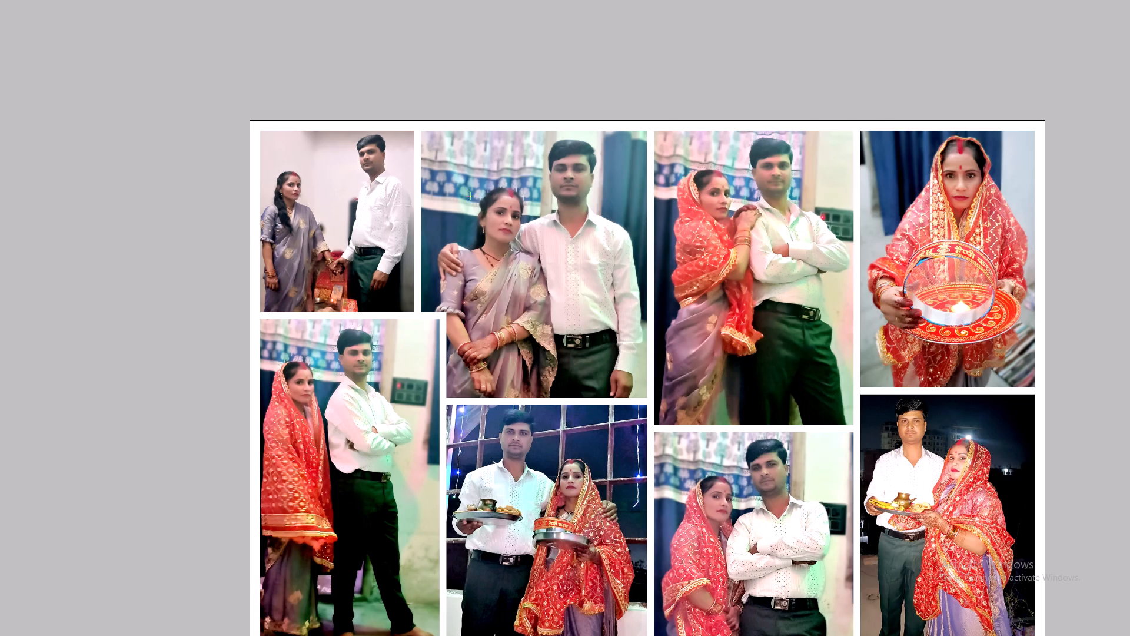
key(space)
drag(590, 405, 610, 285)
drag(460, 281, 672, 545)
key(ctrl+alt+d)
key(Return)
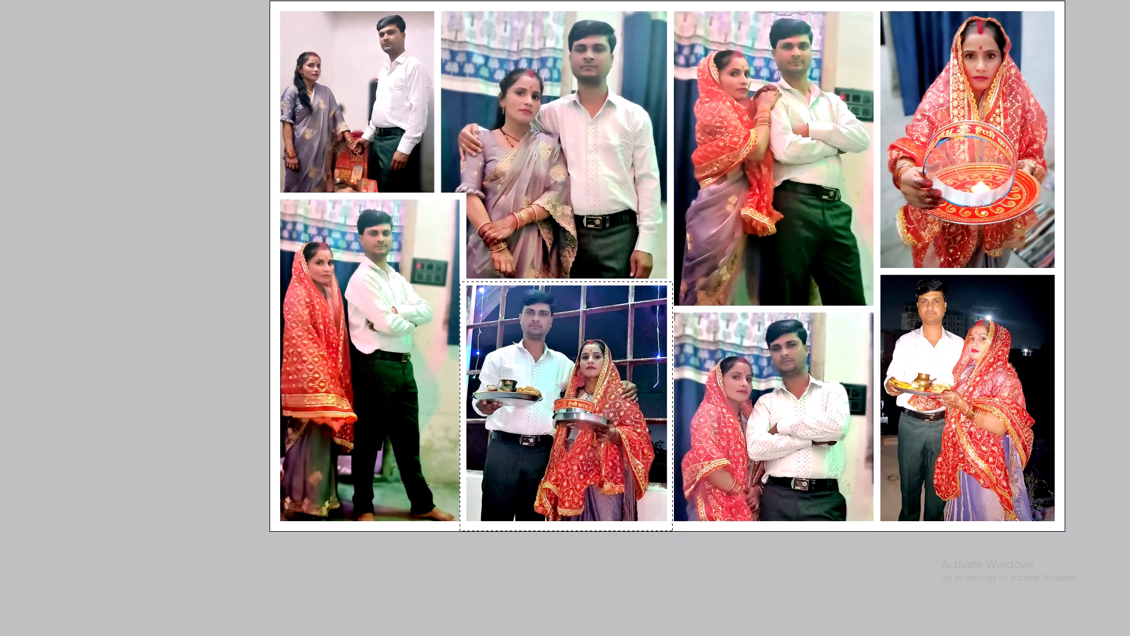
Adjust the selected photo's Levels with midtones at 1.02, a lower white point and a raised black point, compare the change, and deselect.
key(ctrl+l)
click(963, 478)
scroll(963, 478, up, 8)
key(Tab)
scroll(963, 478, down, 11)
key(shift+Tab)
scroll(963, 478, up, 4)
key(Tab)
scroll(963, 478, down, 2)
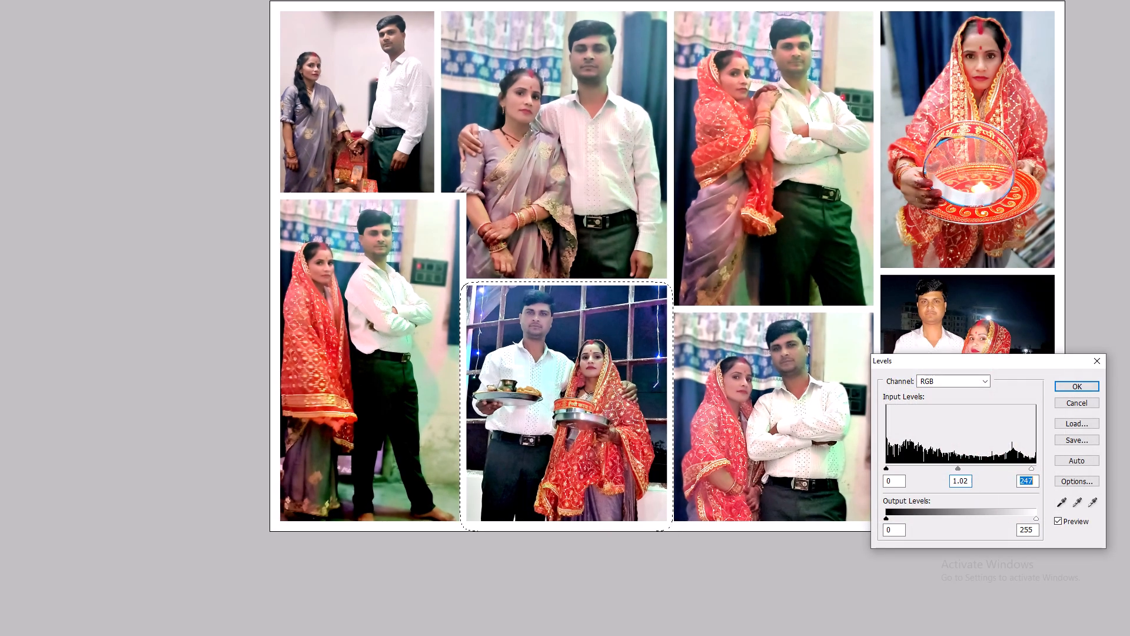
scroll(963, 478, down, 1)
key(shift+Tab)
key(shift+Tab)
scroll(962, 478, up, 6)
key(Return)
key(ctrl+alt+z)
key(ctrl+z)
key(ctrl+d)
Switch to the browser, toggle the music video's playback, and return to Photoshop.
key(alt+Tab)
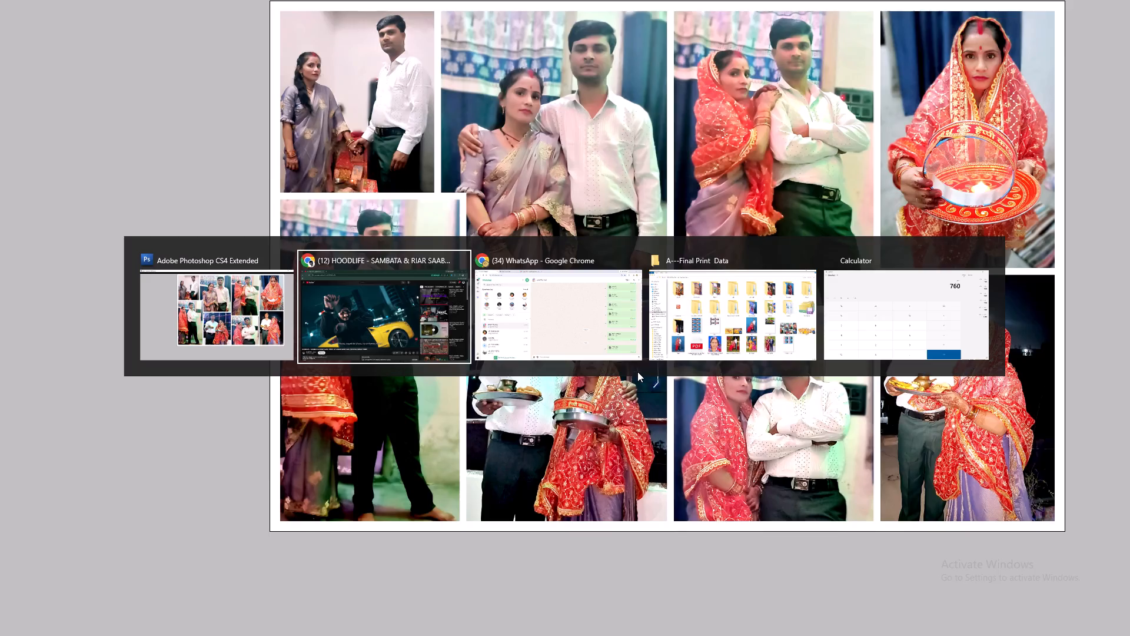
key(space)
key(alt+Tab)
Select the tall photo in the collage's lower-left corner with a feathered marquee and darken its midtones using Levels.
key(space)
key(space)
key(space)
key(space)
key(space)
drag(305, 263, 461, 271)
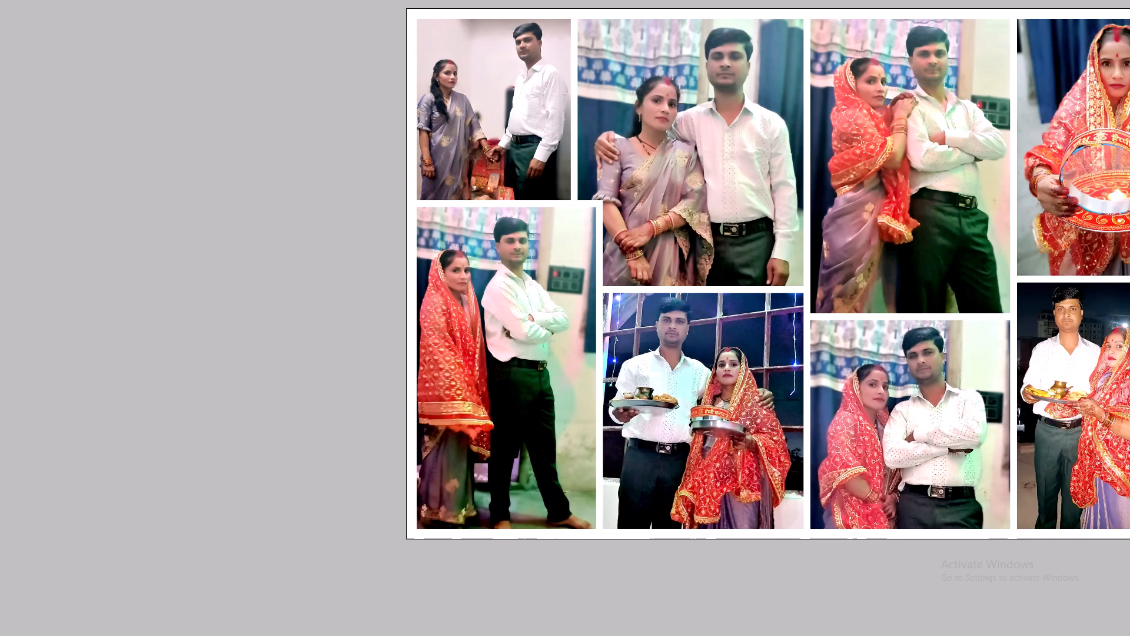
drag(461, 271, 530, 267)
drag(499, 201, 687, 535)
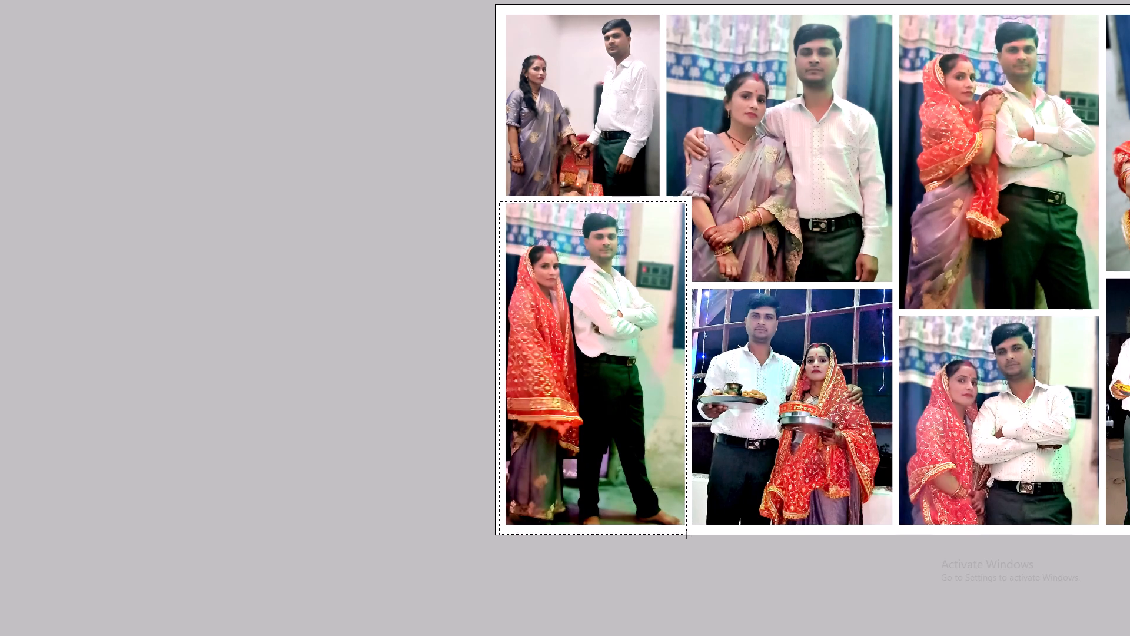
drag(687, 535, 689, 538)
key(ctrl+alt+d)
key(Return)
key(ctrl+l)
click(959, 482)
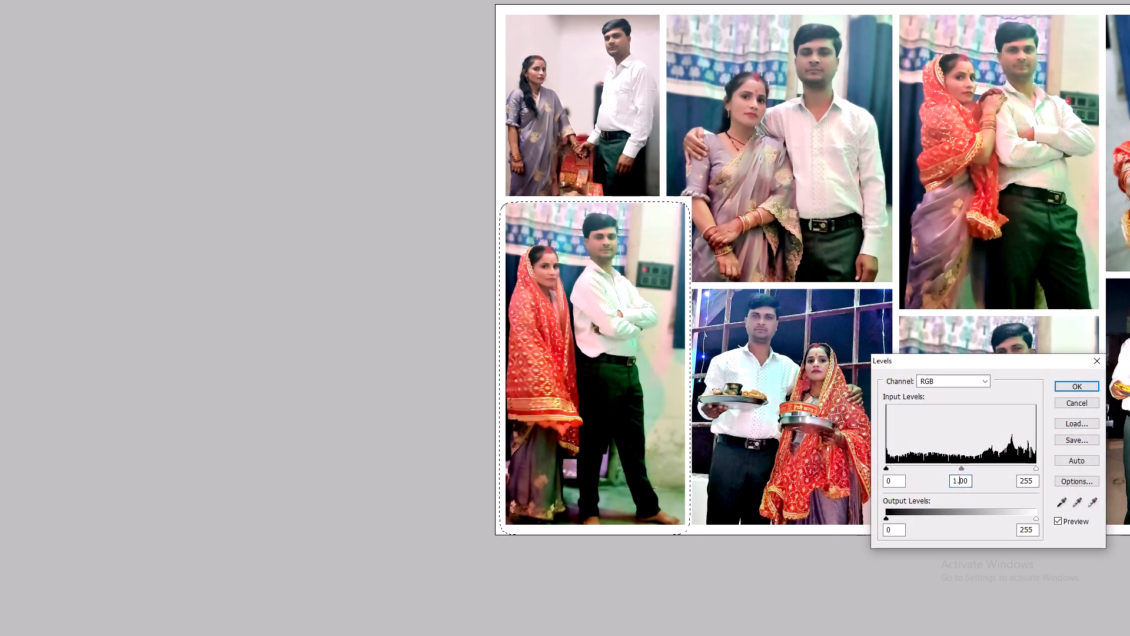
scroll(959, 482, down, 17)
key(Return)
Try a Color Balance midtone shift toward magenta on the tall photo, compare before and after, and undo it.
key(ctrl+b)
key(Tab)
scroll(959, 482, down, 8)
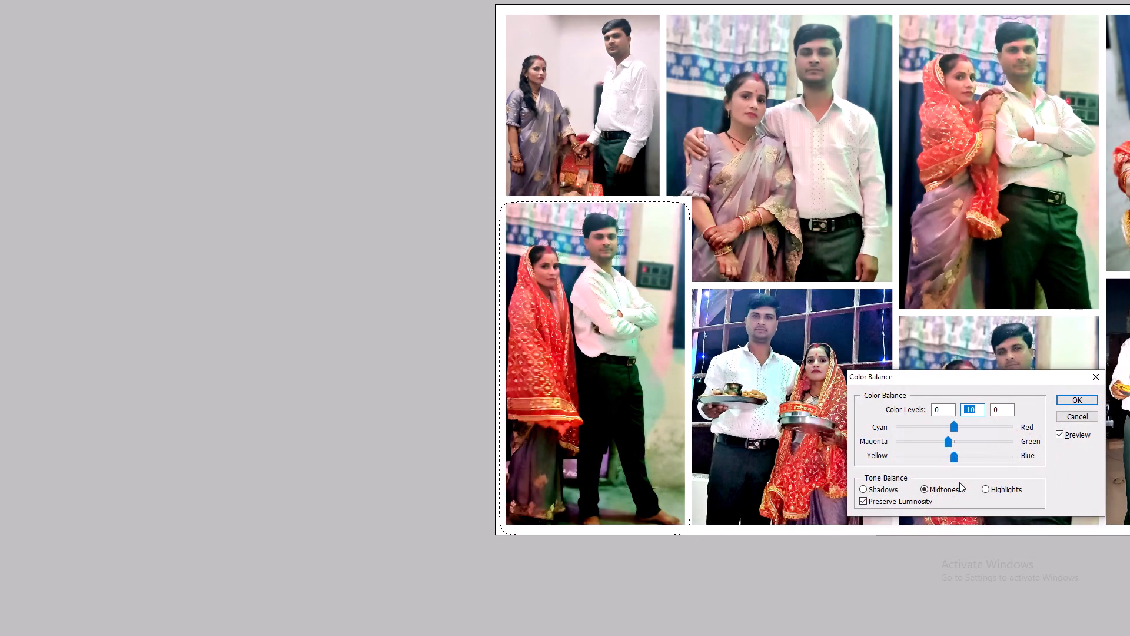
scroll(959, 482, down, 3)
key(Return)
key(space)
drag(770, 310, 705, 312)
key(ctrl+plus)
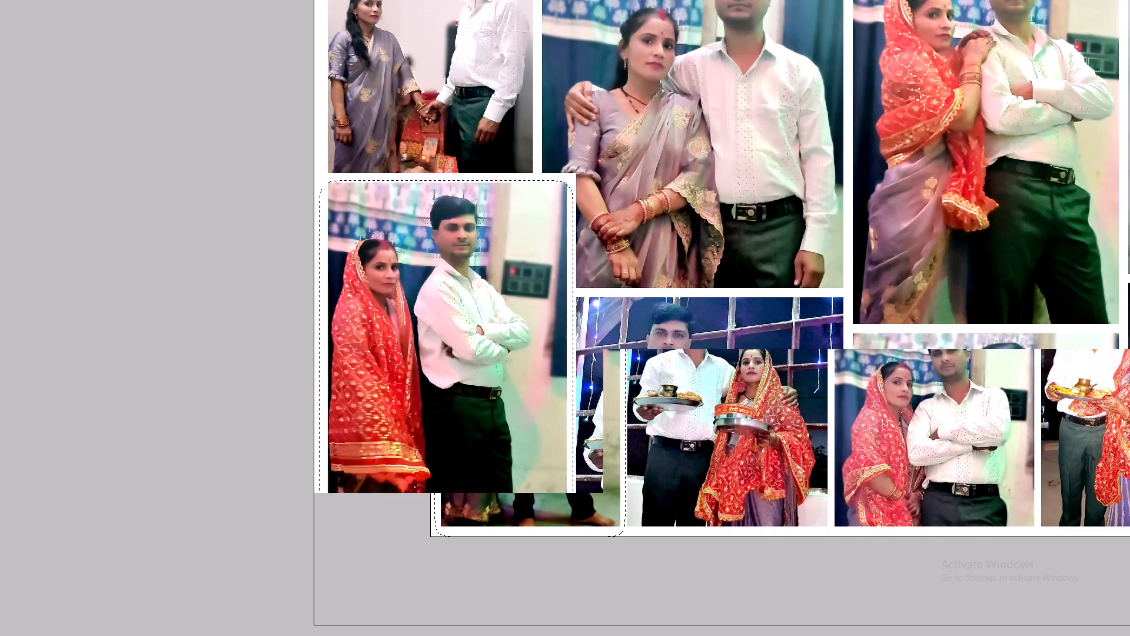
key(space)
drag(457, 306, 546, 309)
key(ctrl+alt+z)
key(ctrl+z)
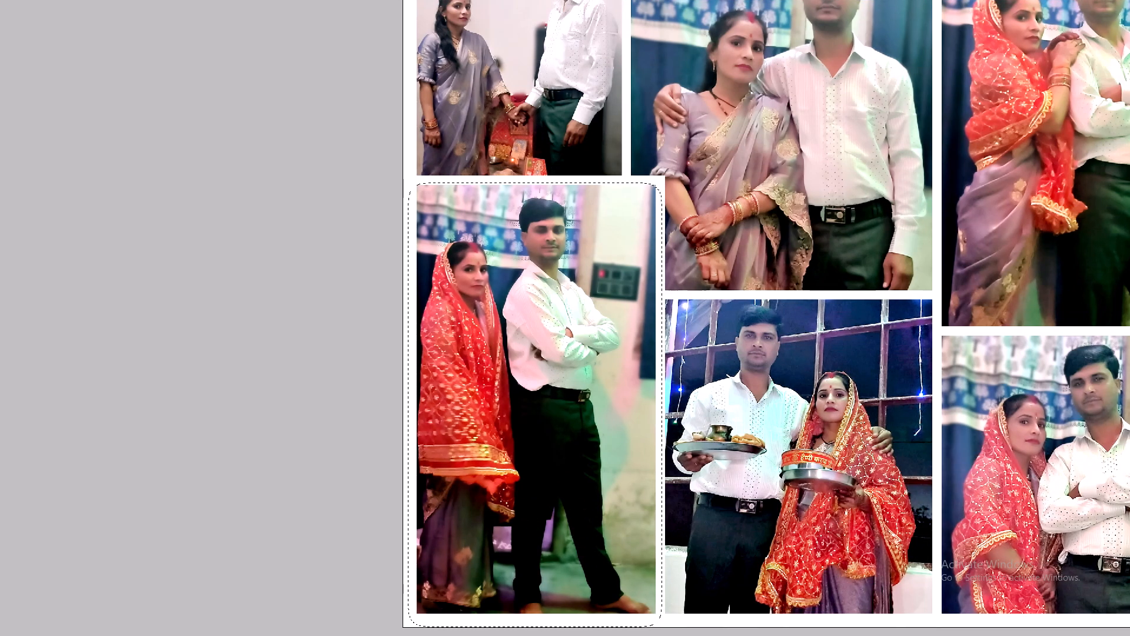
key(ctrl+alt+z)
Apply Color Balance midtones of 0, -6, +5 to the tall photo and clear the selection.
key(ctrl+b)
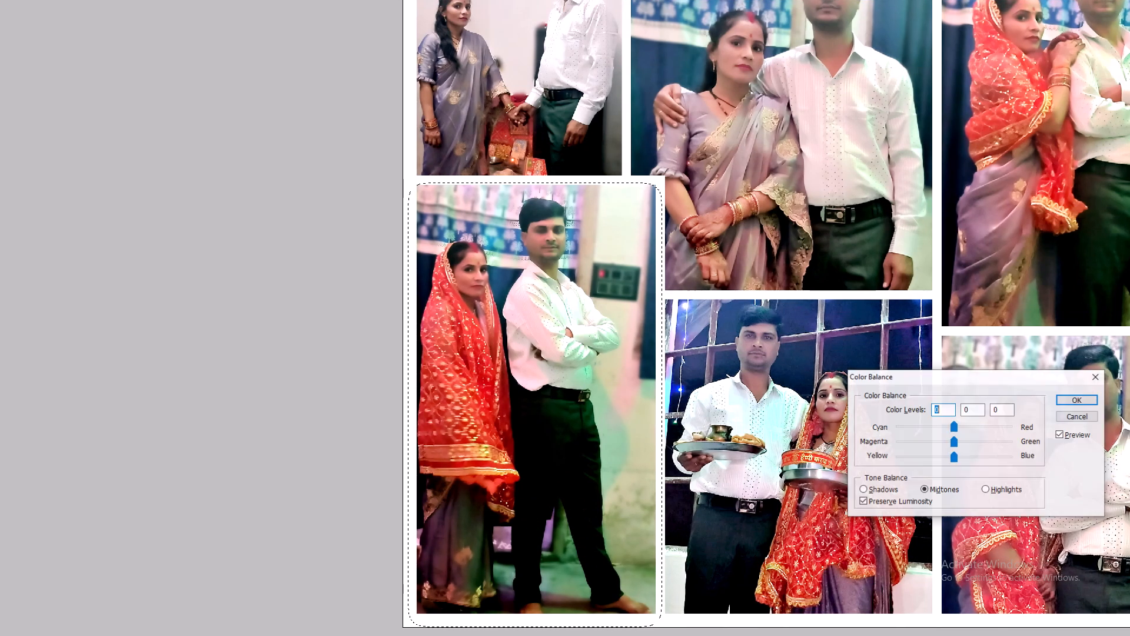
key(Tab)
scroll(853, 356, down, 7)
scroll(939, 471, down, 1)
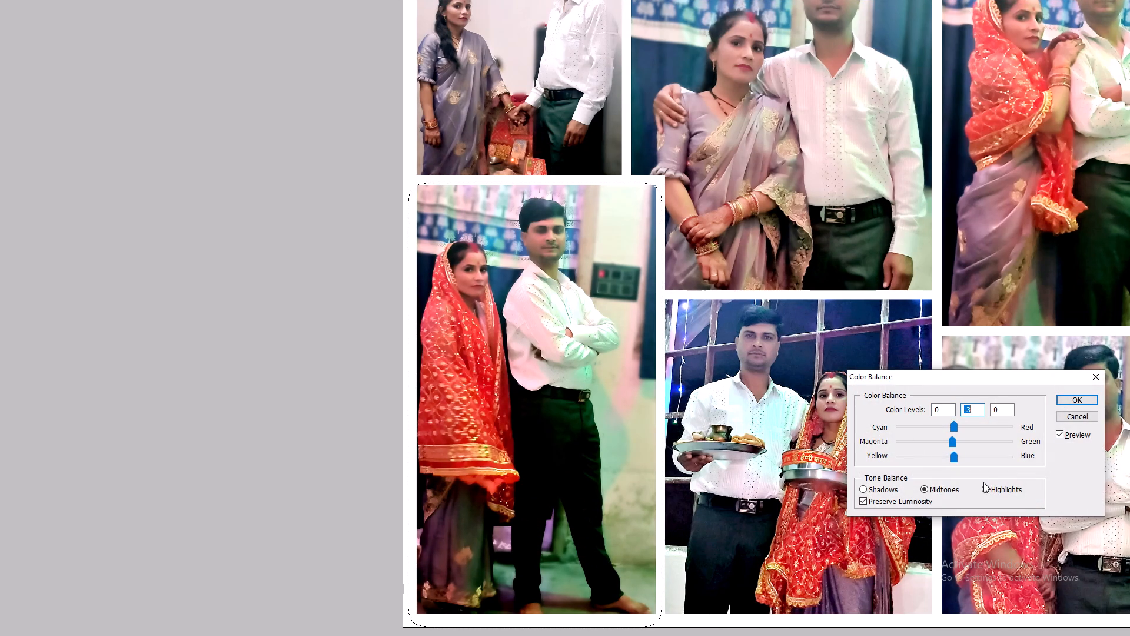
scroll(983, 482, down, 3)
key(Tab)
scroll(984, 481, up, 5)
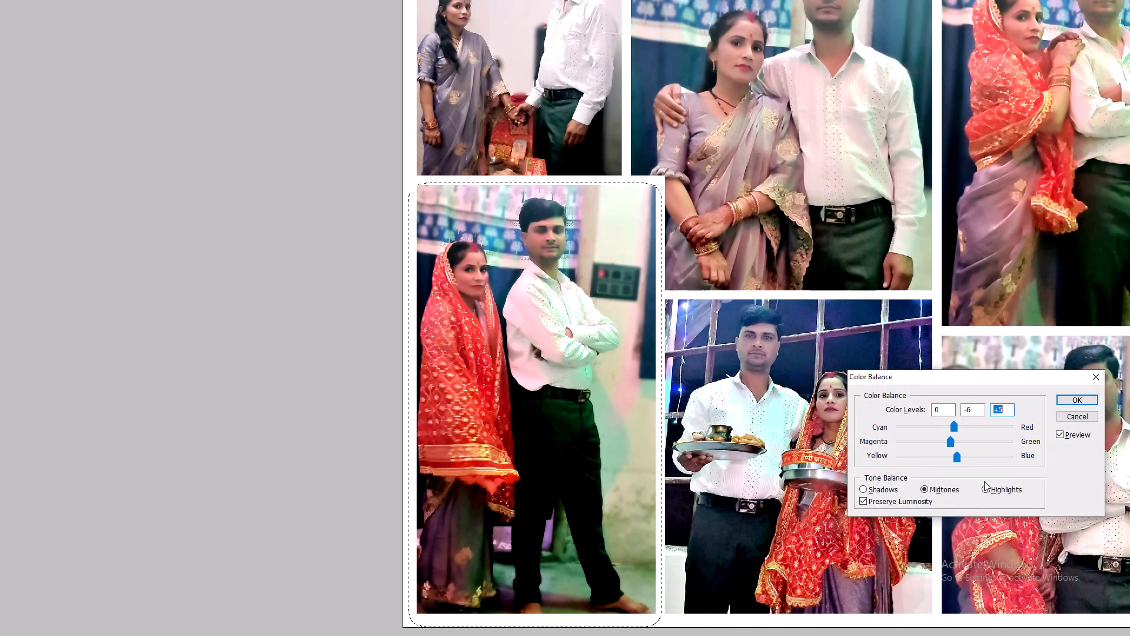
key(Return)
key(ctrl+0)
key(ctrl+d)
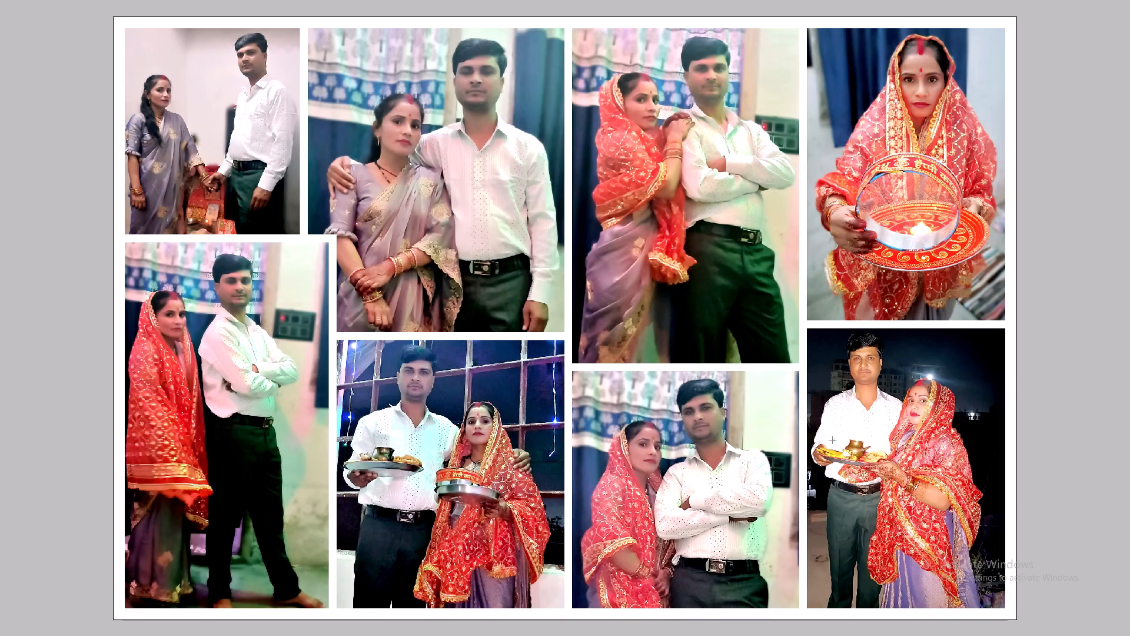
Select the window-grille night photo with a 45-pixel feather, shift its highlights slightly toward red with Color Balance, and deselect.
key(space)
drag(490, 406, 662, 340)
key(m)
drag(501, 268, 755, 491)
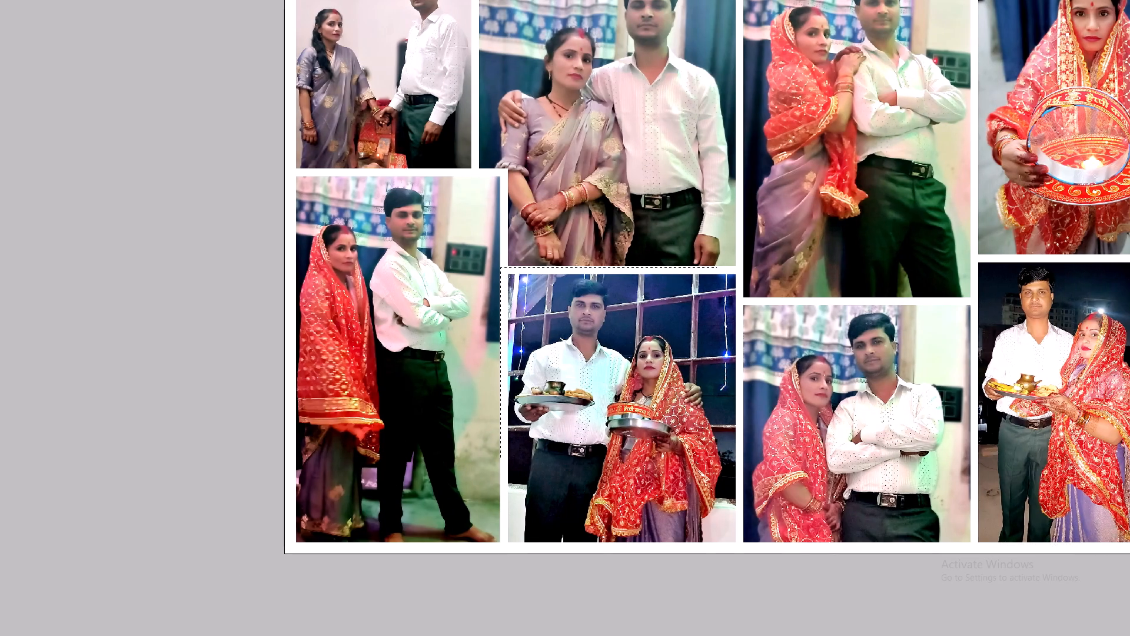
drag(755, 491, 739, 559)
key(ctrl+alt+d)
text(45)
key(Return)
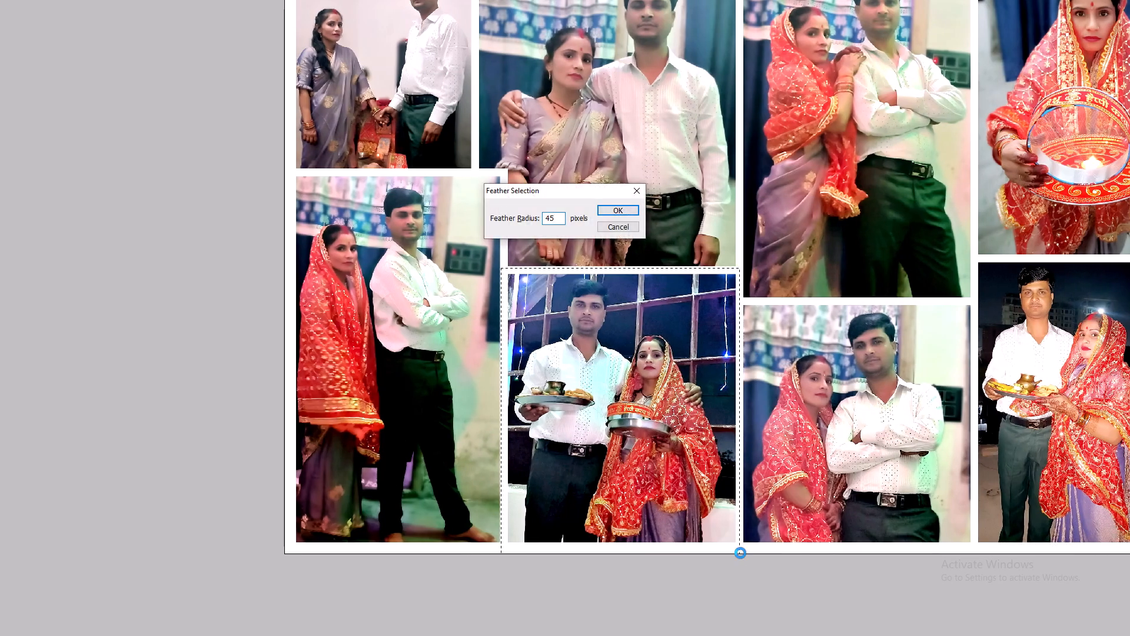
key(ctrl+b)
click(996, 489)
click(961, 432)
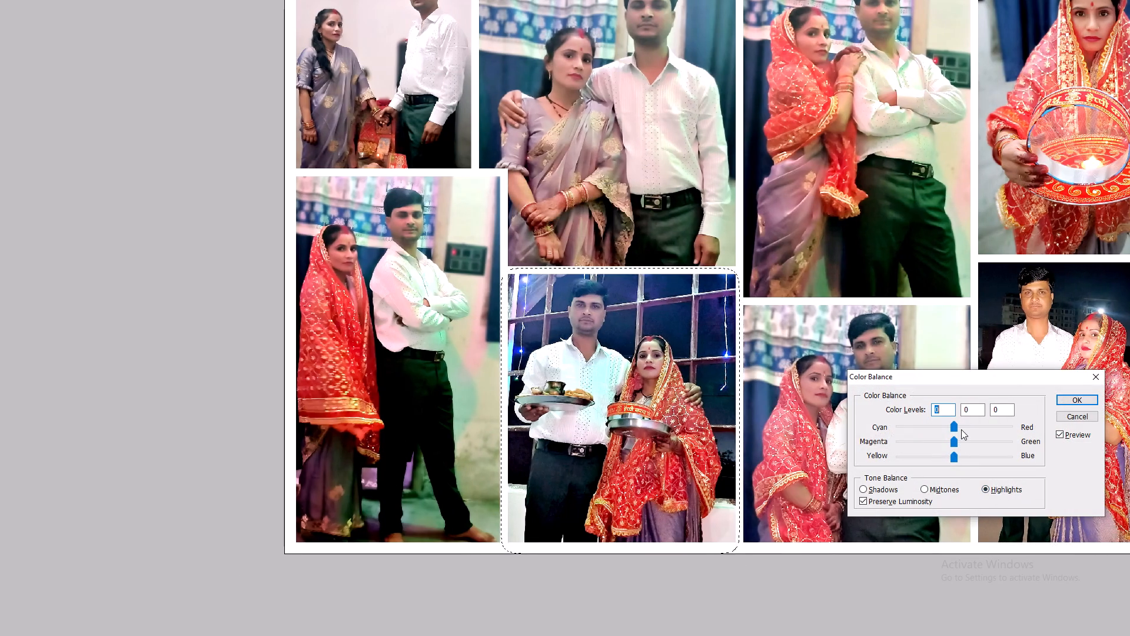
click(961, 429)
key(Return)
key(ctrl+d)
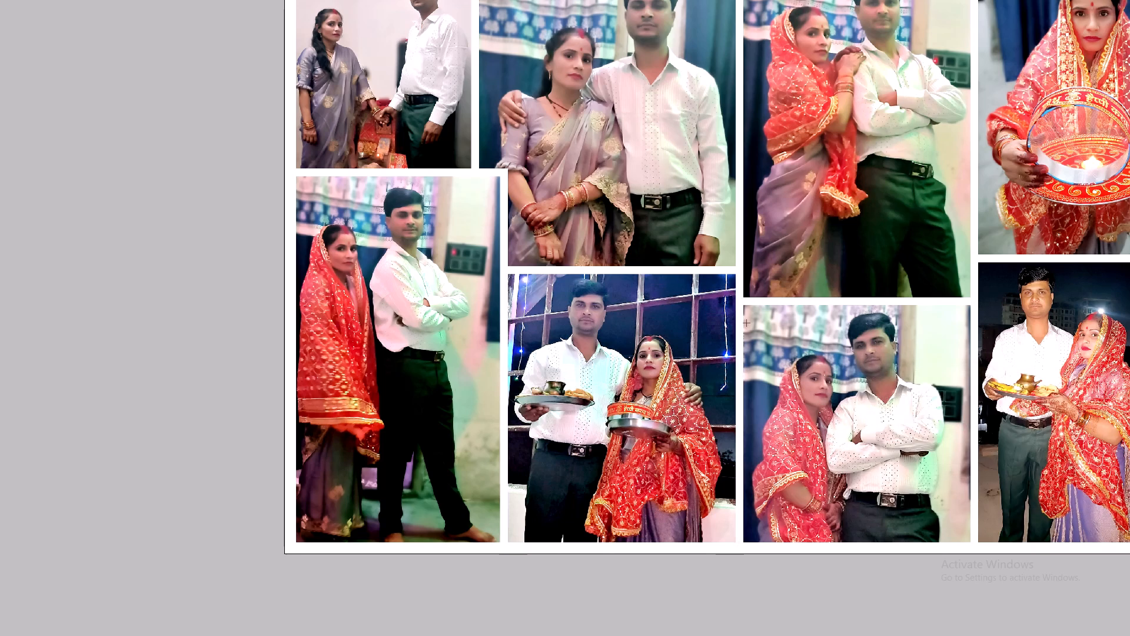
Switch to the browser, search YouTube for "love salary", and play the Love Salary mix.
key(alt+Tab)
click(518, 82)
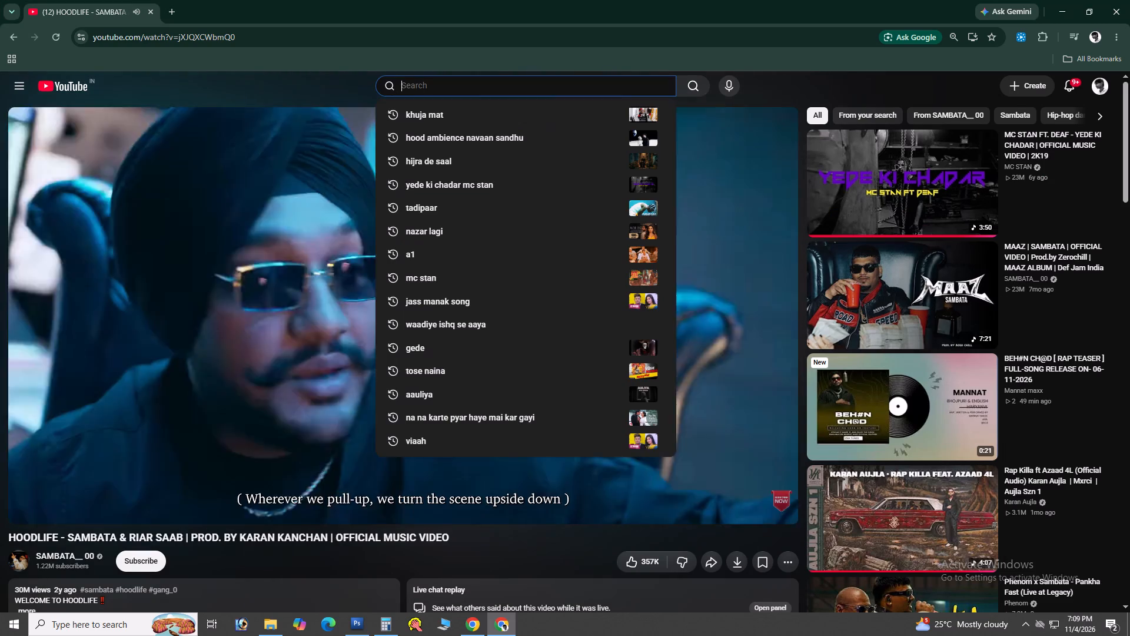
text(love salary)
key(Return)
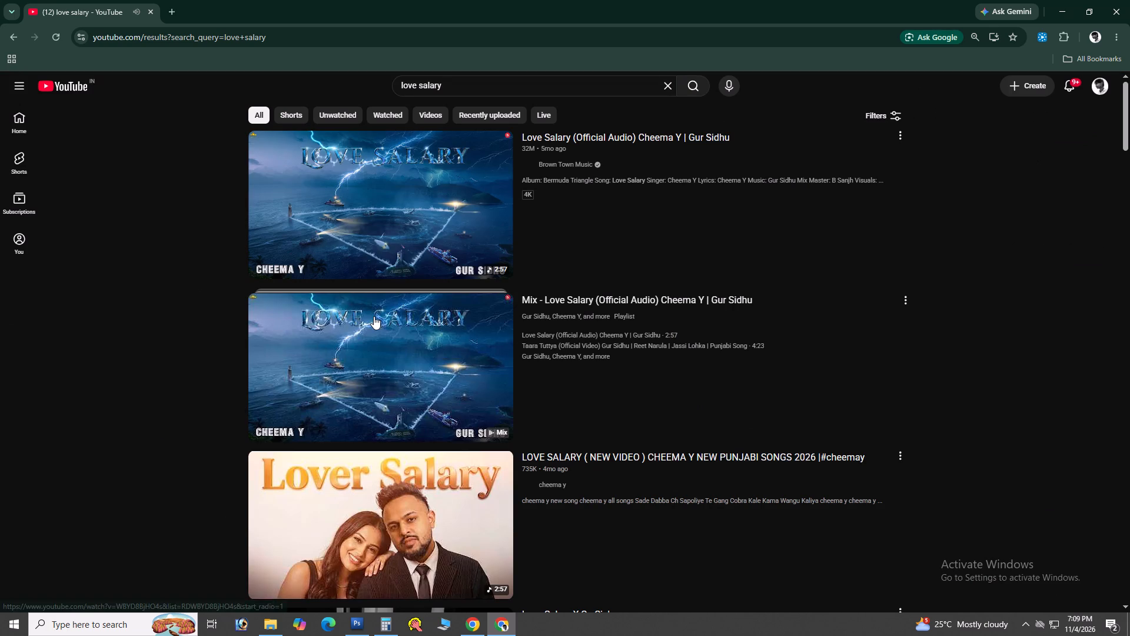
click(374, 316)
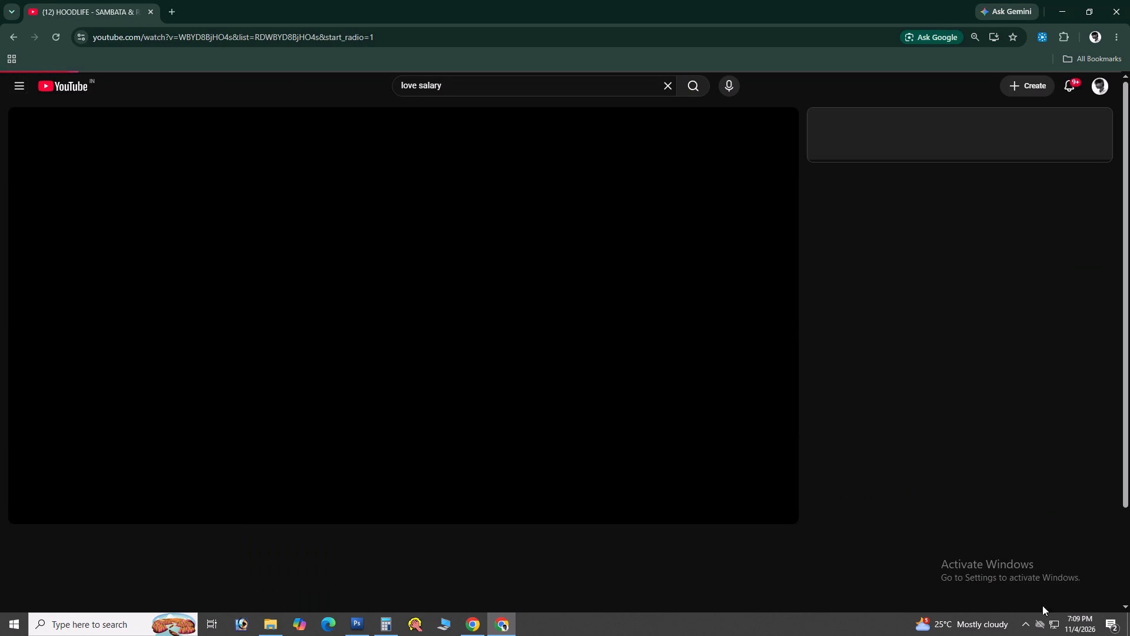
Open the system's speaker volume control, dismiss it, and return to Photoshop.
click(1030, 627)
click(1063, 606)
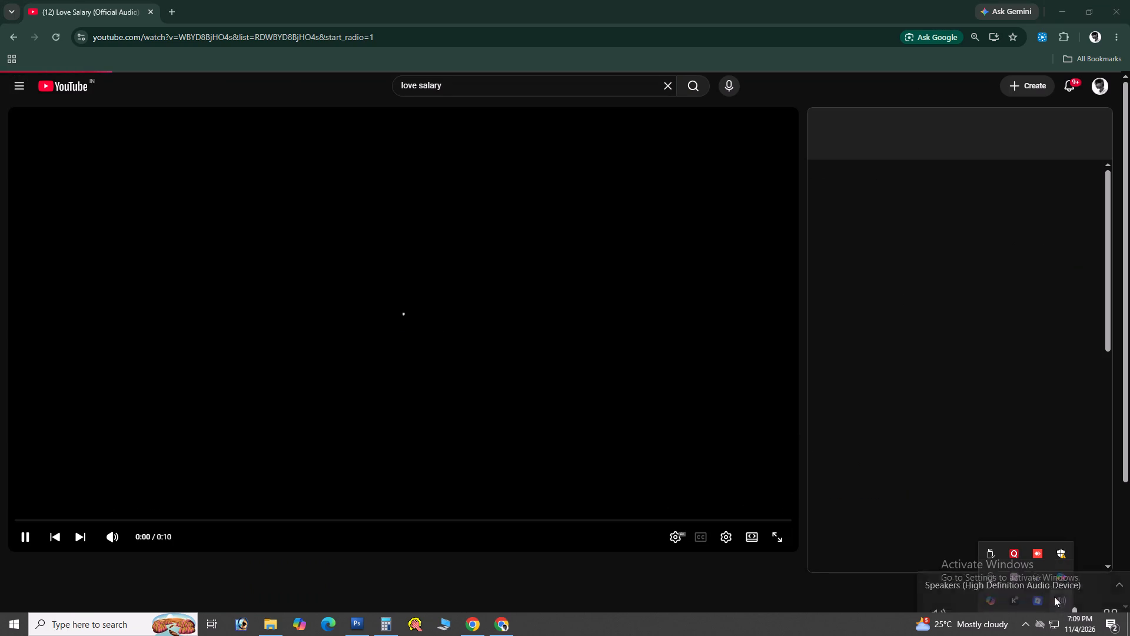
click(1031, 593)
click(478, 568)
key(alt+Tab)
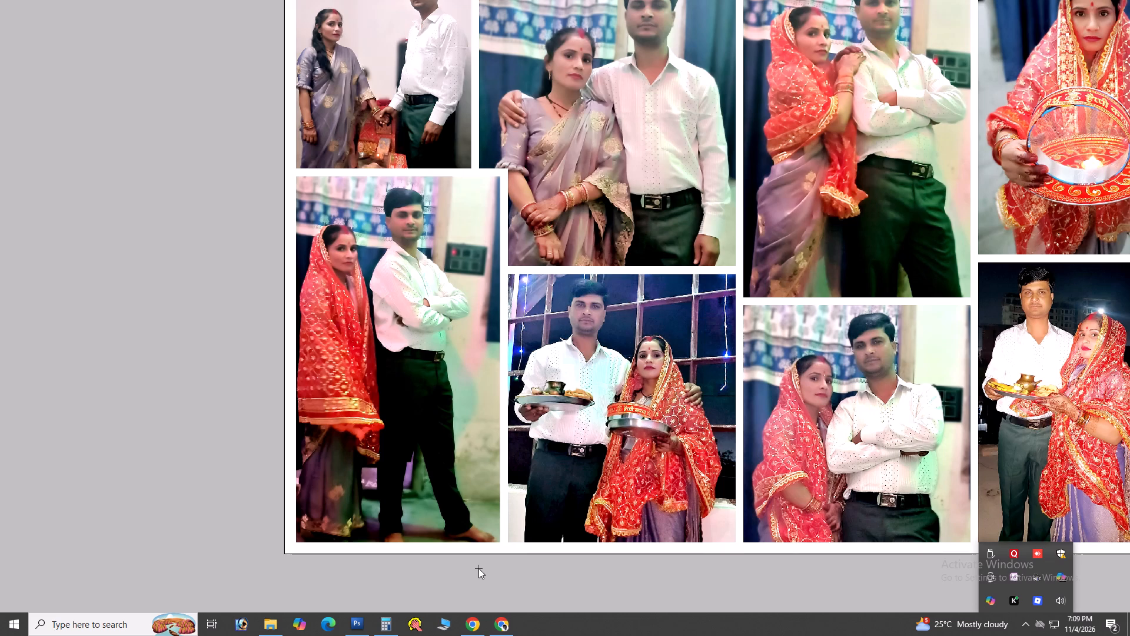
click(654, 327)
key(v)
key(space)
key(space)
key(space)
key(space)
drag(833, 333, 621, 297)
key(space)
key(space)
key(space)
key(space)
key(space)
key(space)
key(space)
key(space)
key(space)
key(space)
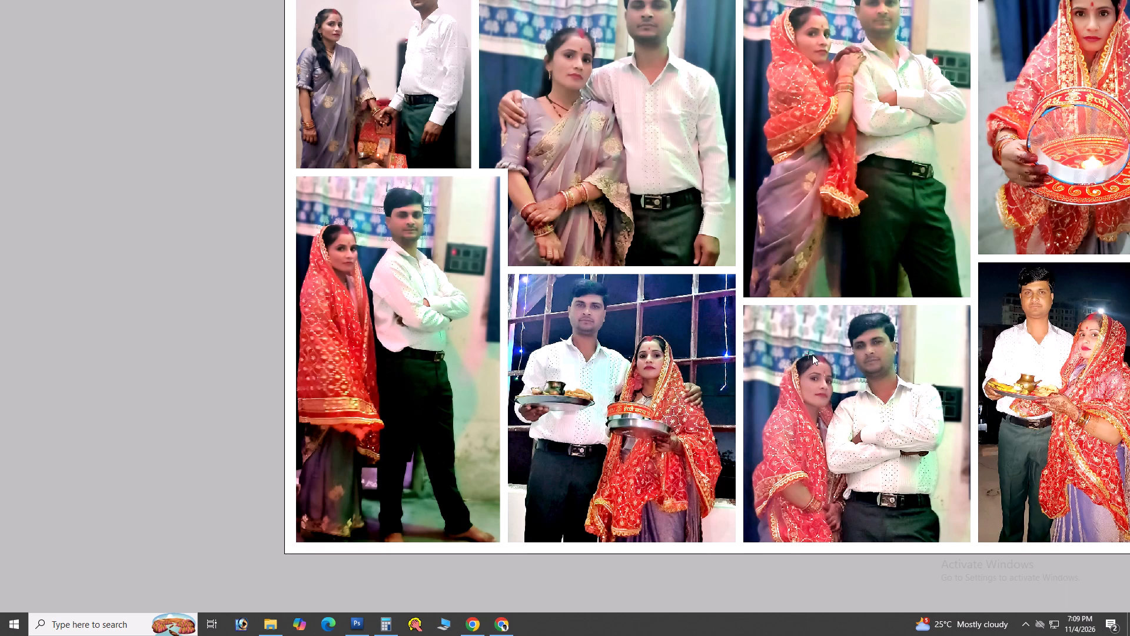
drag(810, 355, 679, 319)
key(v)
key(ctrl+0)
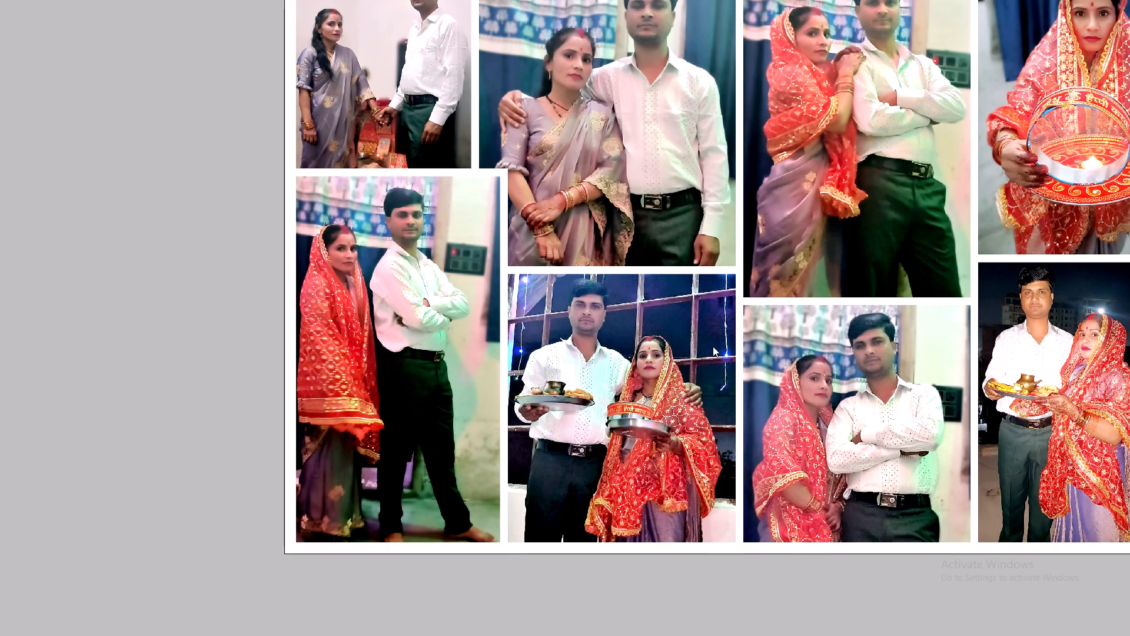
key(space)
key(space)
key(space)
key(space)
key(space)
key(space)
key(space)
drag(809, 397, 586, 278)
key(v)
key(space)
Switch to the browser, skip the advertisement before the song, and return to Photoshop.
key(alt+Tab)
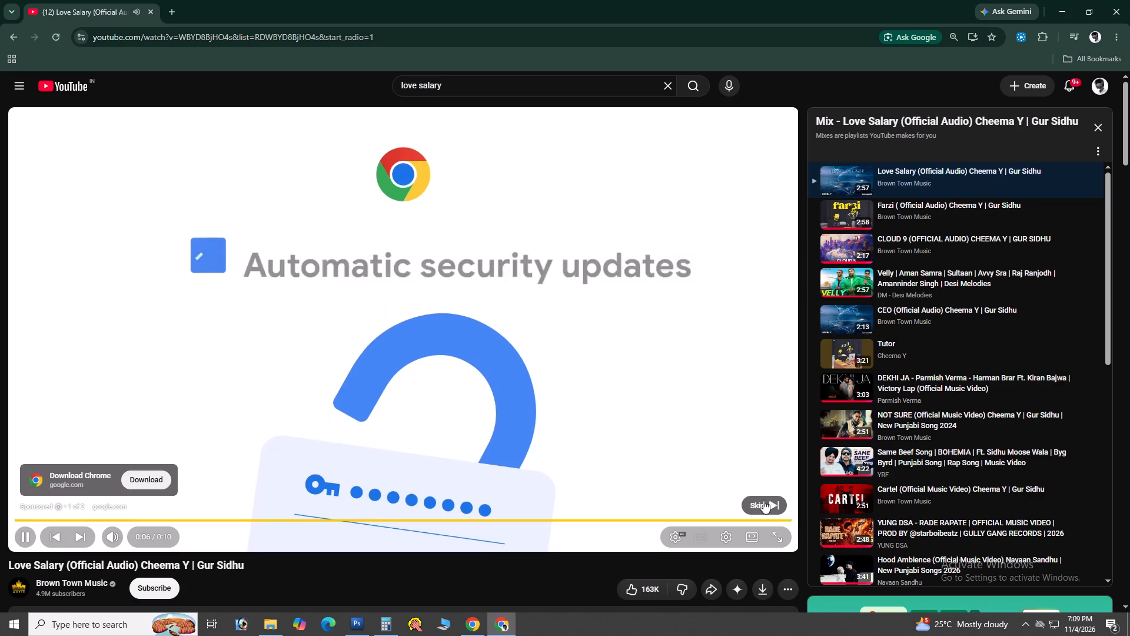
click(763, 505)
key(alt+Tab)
Select the lower photo in the collage's third column, the couple before the patterned curtain, with a rectangular marquee.
key(n)
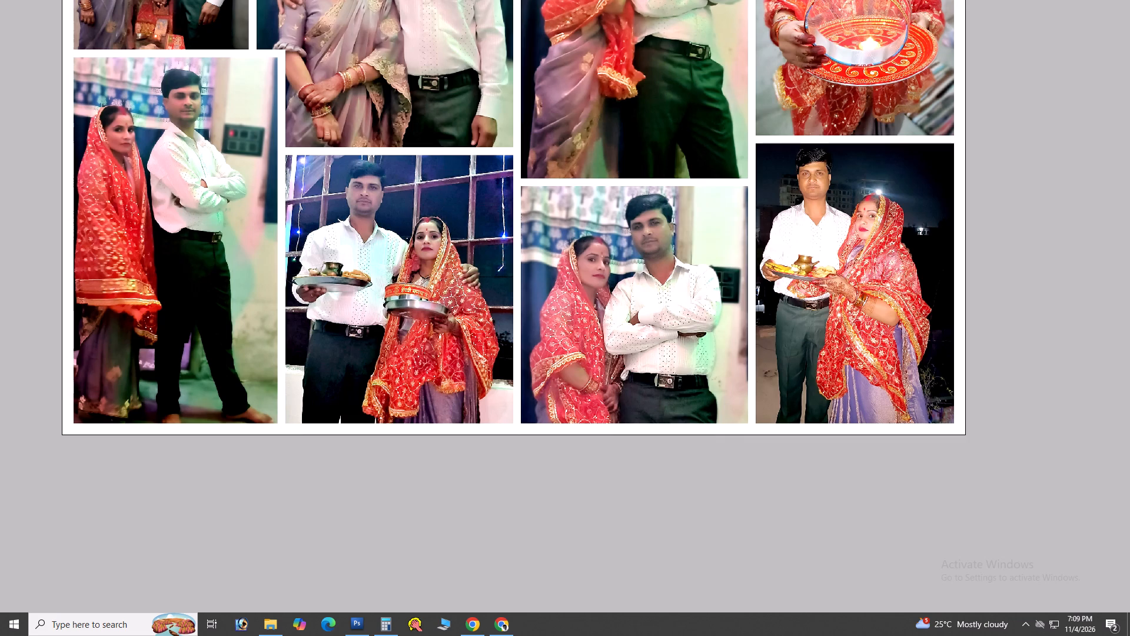
key(m)
drag(514, 181, 757, 434)
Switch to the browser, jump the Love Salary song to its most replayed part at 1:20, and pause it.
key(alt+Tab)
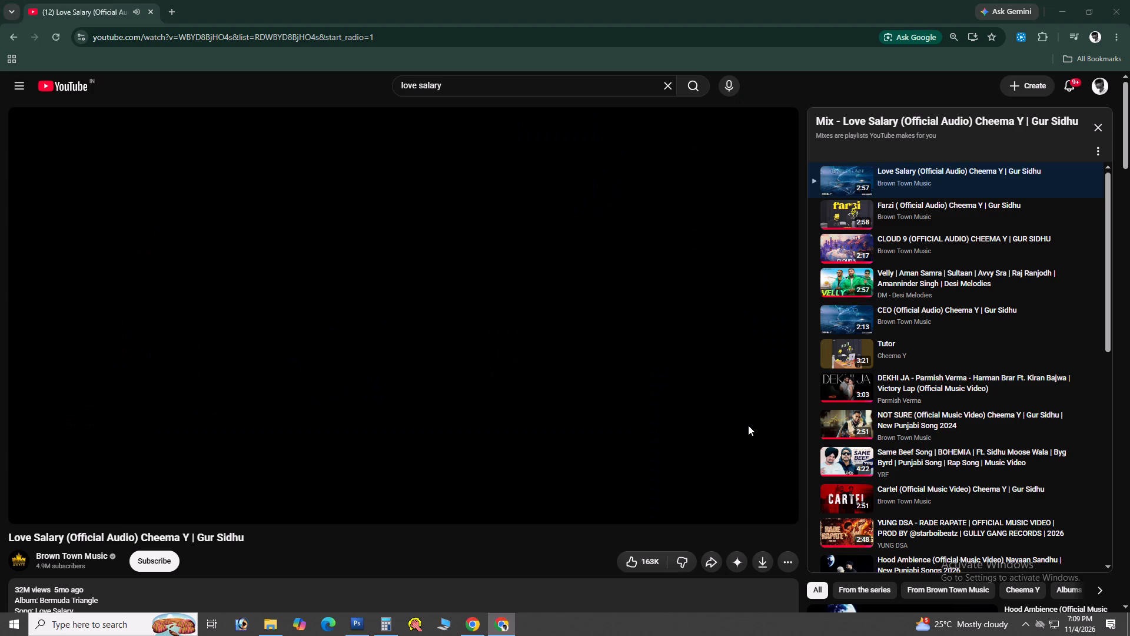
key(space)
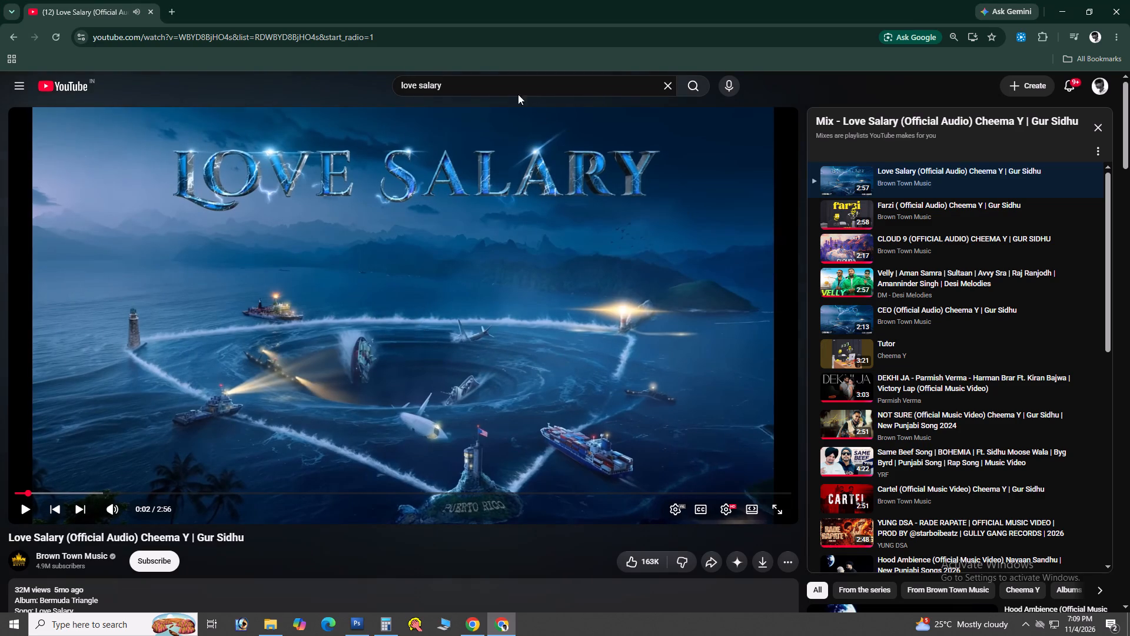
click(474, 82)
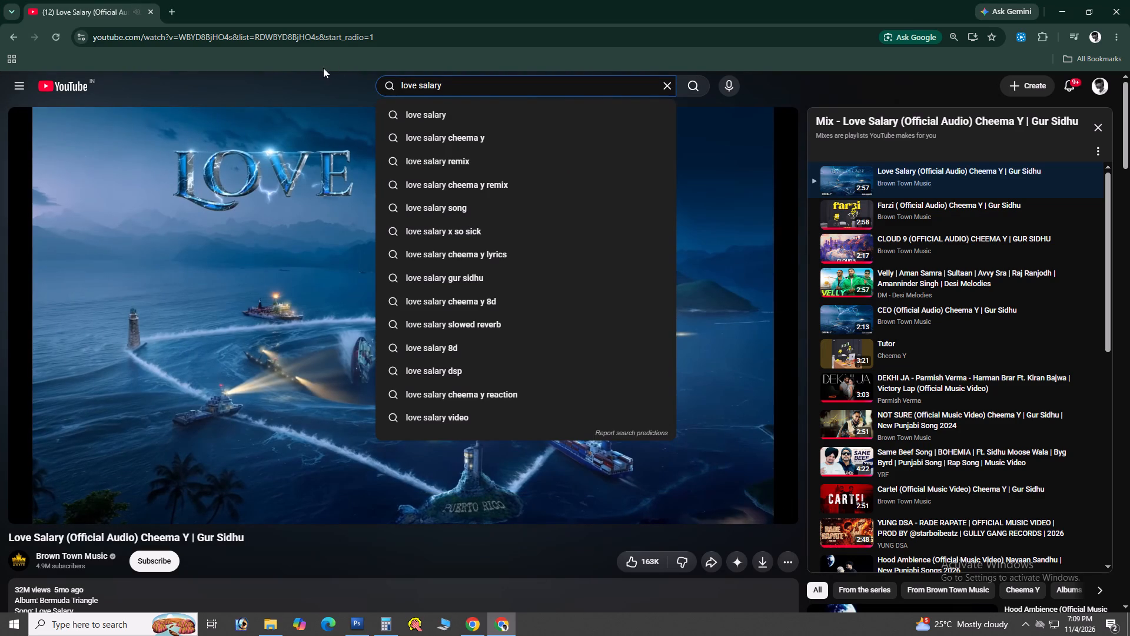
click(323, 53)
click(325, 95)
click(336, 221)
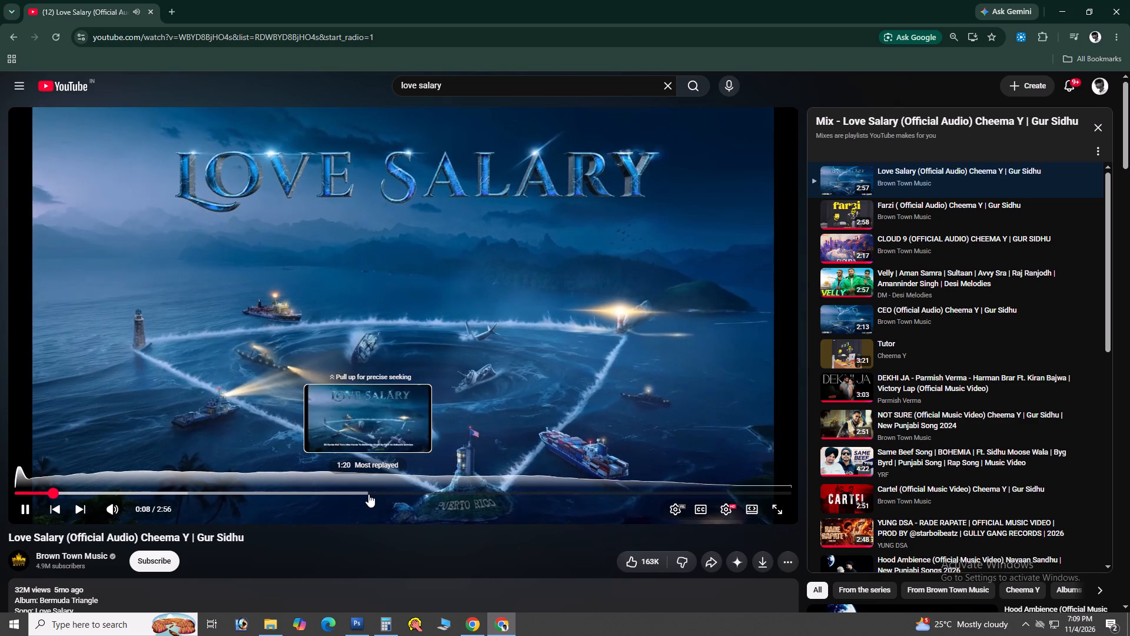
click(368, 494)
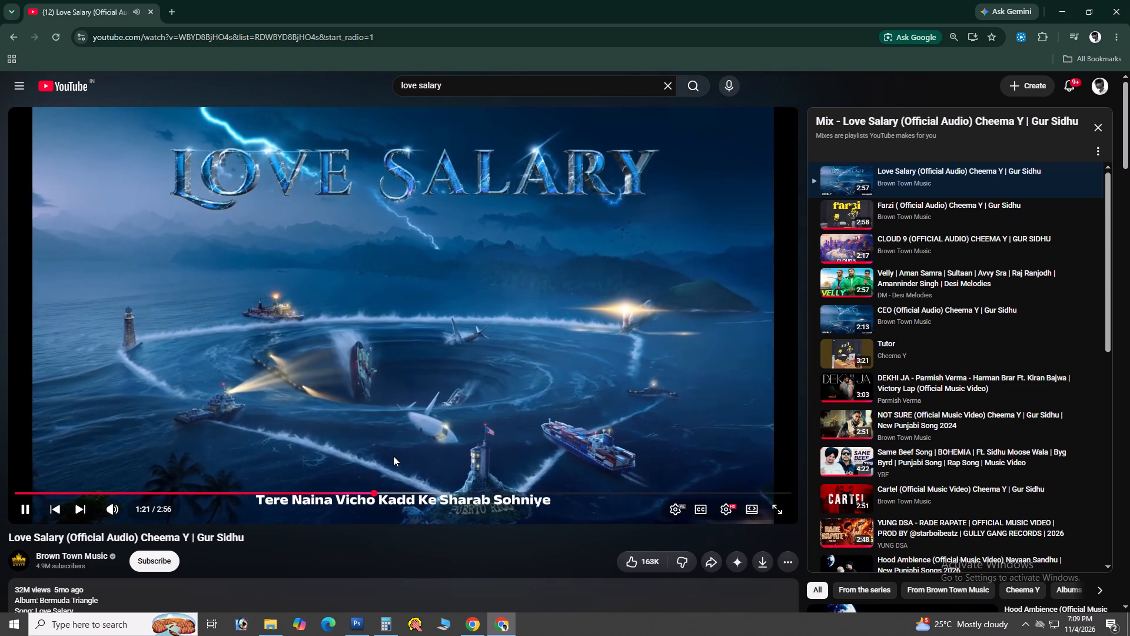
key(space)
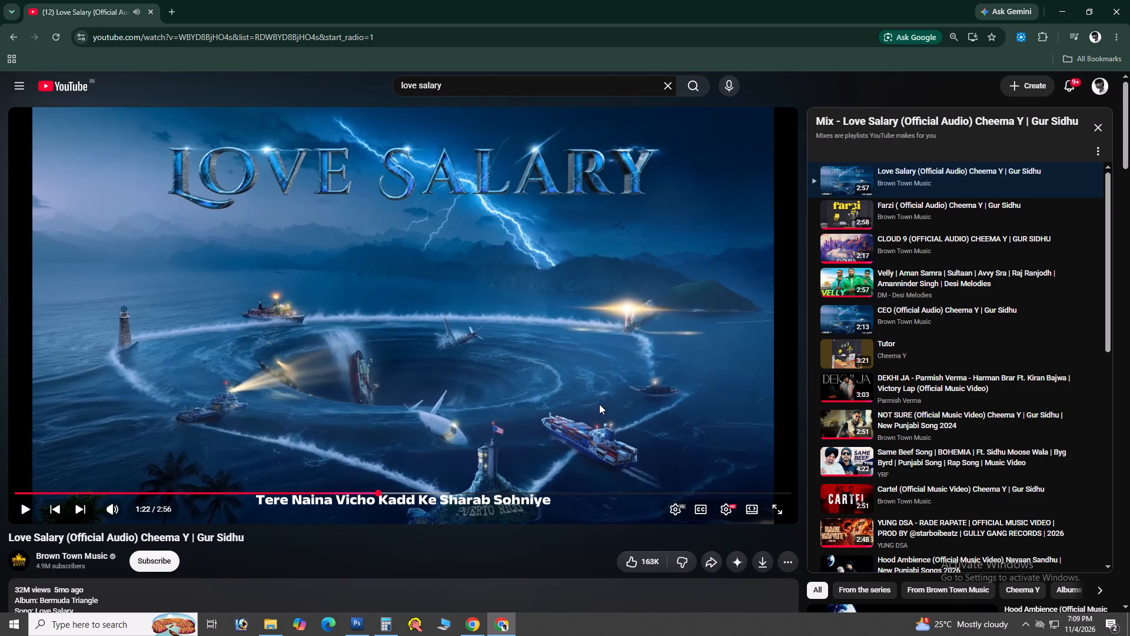
Search YouTube for pinnak, play the official Sambata video, and return to Photoshop.
scroll(712, 387, down, 4)
scroll(840, 363, down, 5)
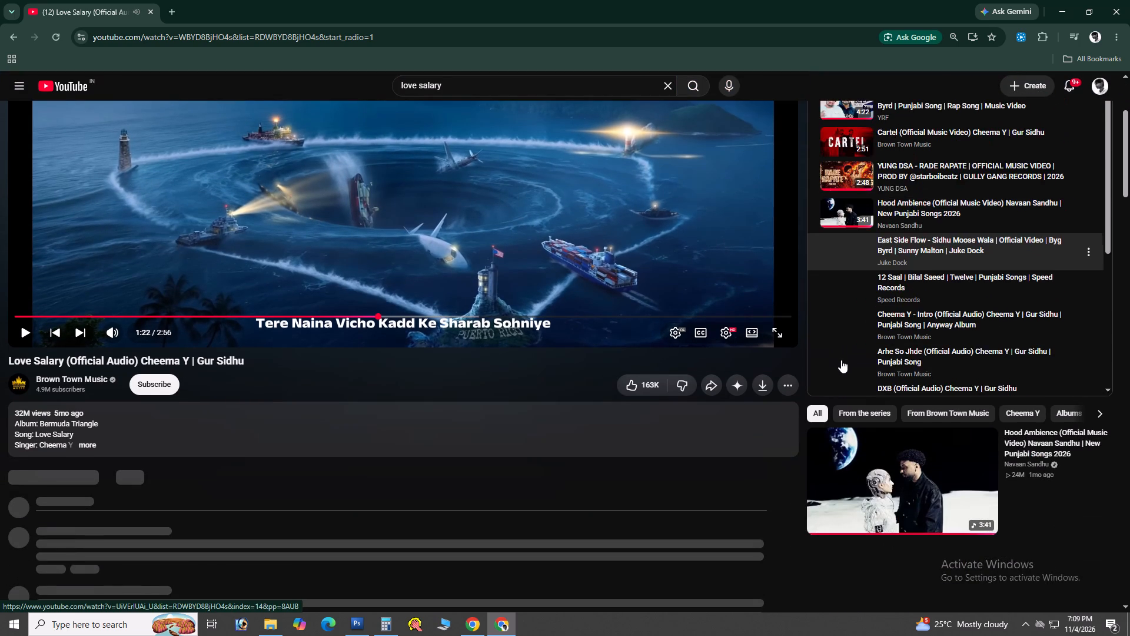
scroll(841, 360, down, 5)
click(456, 88)
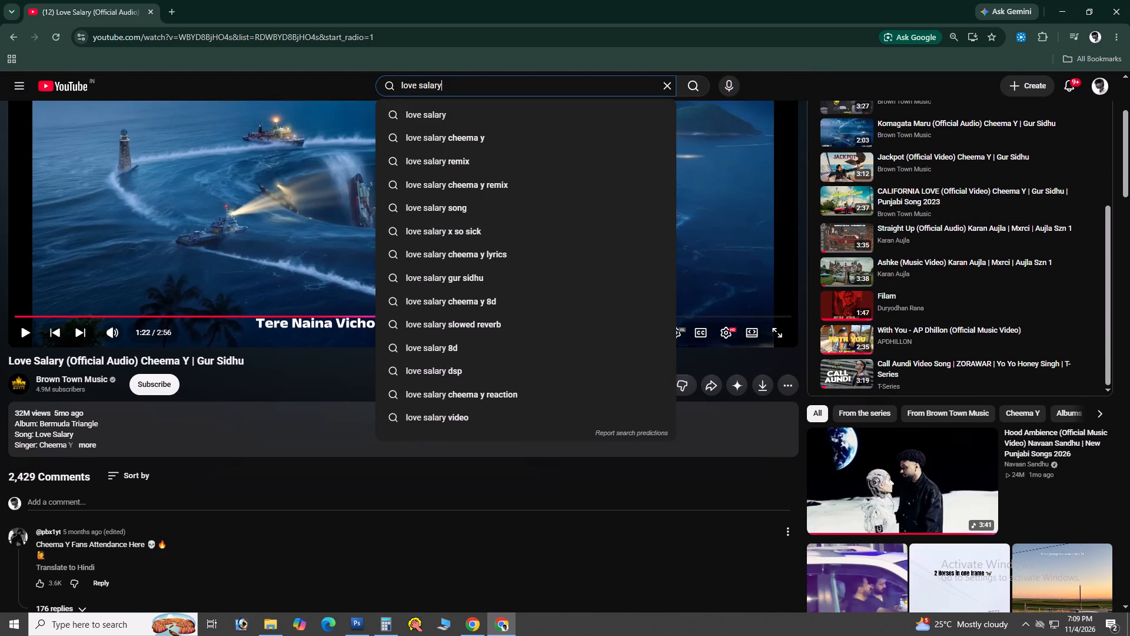
key(ctrl+a)
text(pinnak)
key(Return)
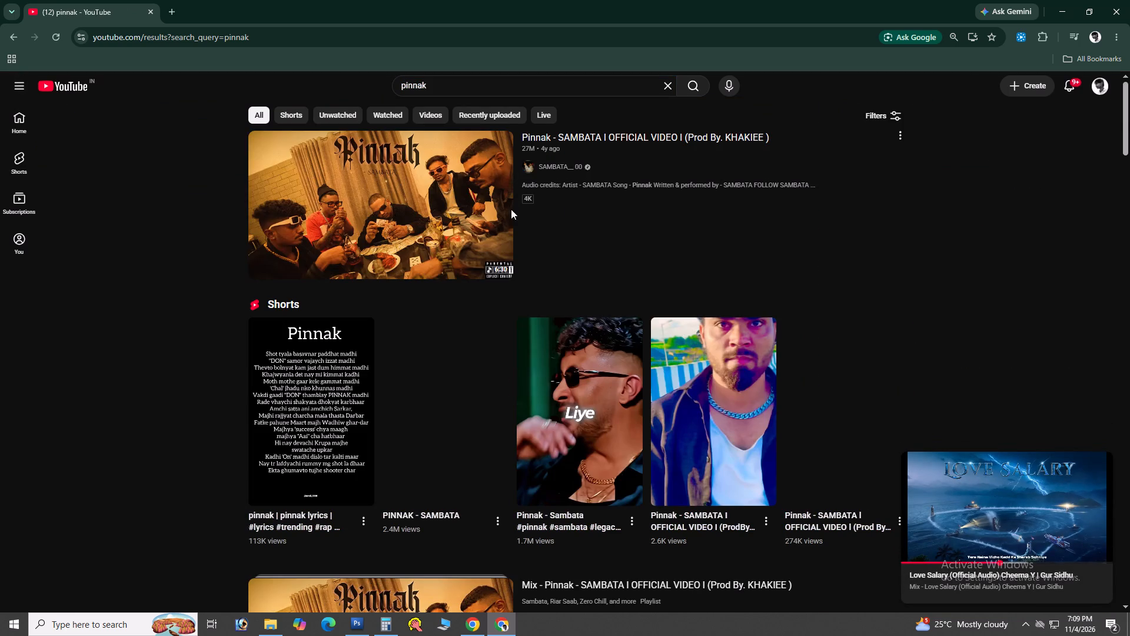
click(473, 209)
key(alt+Tab)
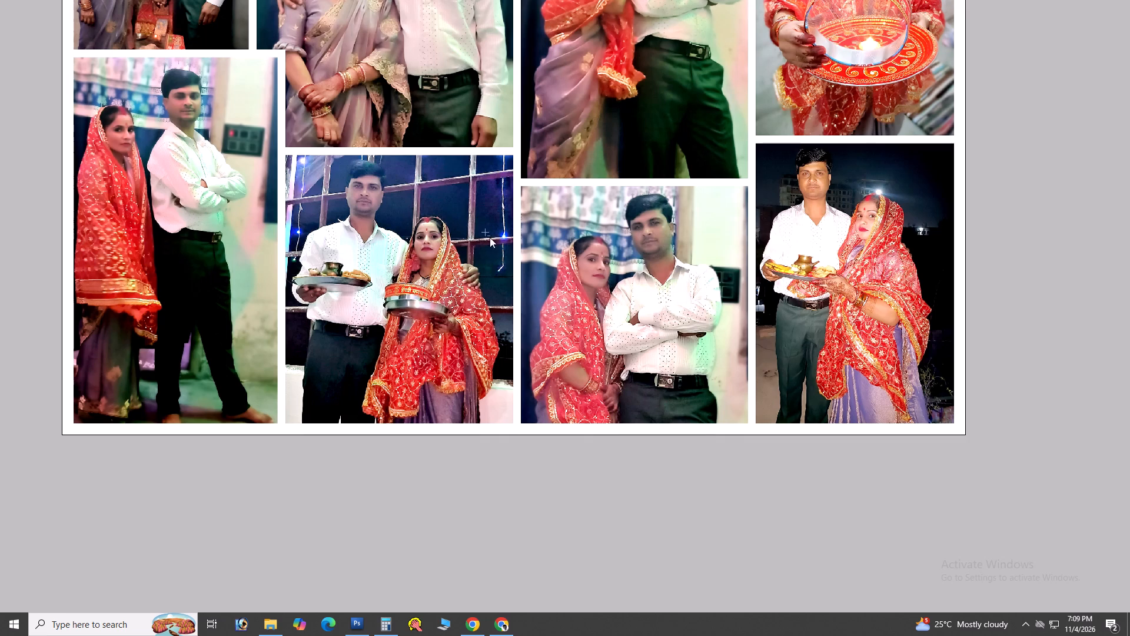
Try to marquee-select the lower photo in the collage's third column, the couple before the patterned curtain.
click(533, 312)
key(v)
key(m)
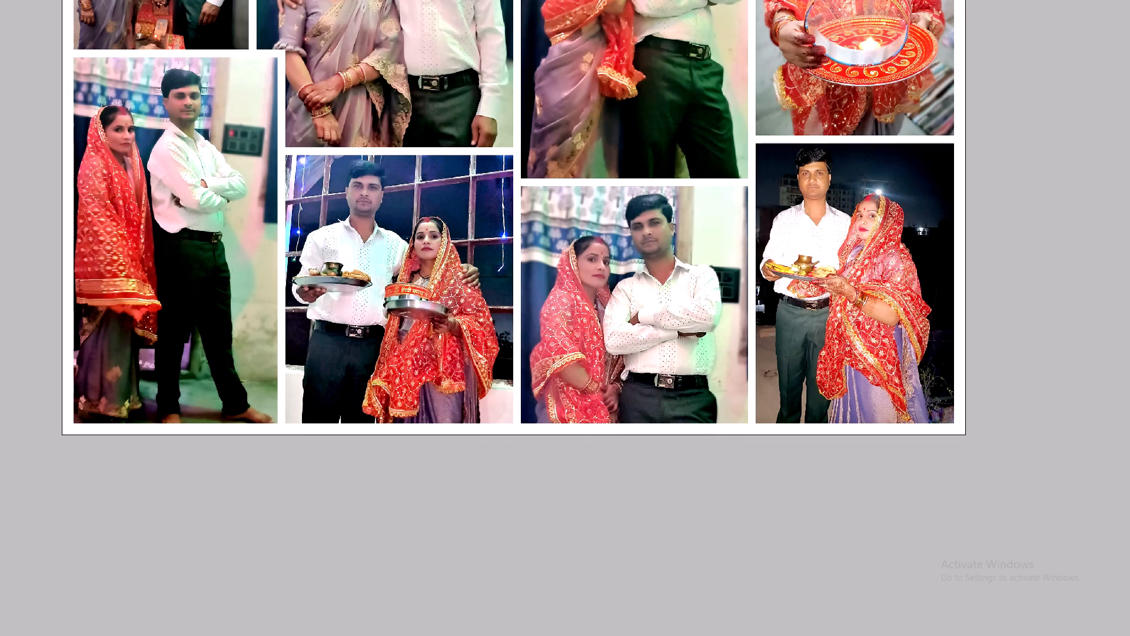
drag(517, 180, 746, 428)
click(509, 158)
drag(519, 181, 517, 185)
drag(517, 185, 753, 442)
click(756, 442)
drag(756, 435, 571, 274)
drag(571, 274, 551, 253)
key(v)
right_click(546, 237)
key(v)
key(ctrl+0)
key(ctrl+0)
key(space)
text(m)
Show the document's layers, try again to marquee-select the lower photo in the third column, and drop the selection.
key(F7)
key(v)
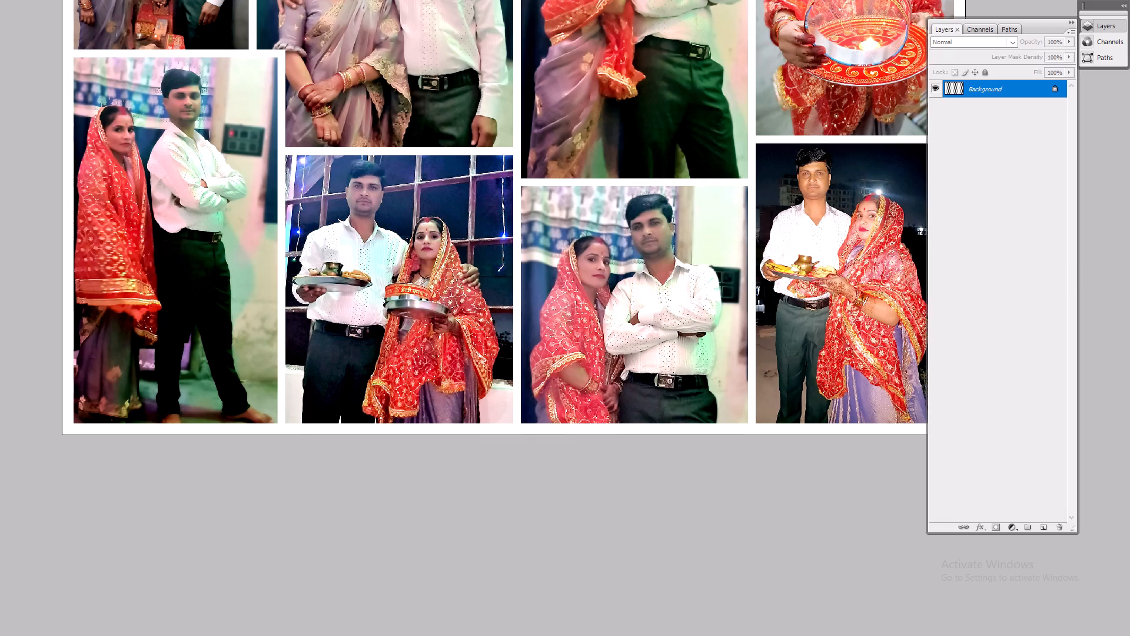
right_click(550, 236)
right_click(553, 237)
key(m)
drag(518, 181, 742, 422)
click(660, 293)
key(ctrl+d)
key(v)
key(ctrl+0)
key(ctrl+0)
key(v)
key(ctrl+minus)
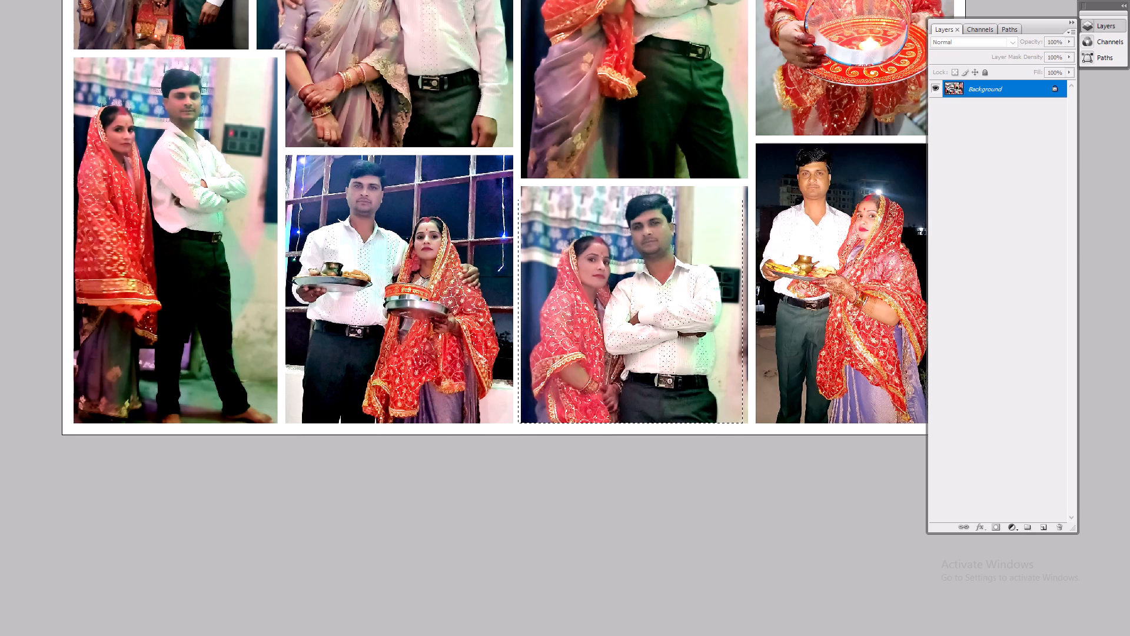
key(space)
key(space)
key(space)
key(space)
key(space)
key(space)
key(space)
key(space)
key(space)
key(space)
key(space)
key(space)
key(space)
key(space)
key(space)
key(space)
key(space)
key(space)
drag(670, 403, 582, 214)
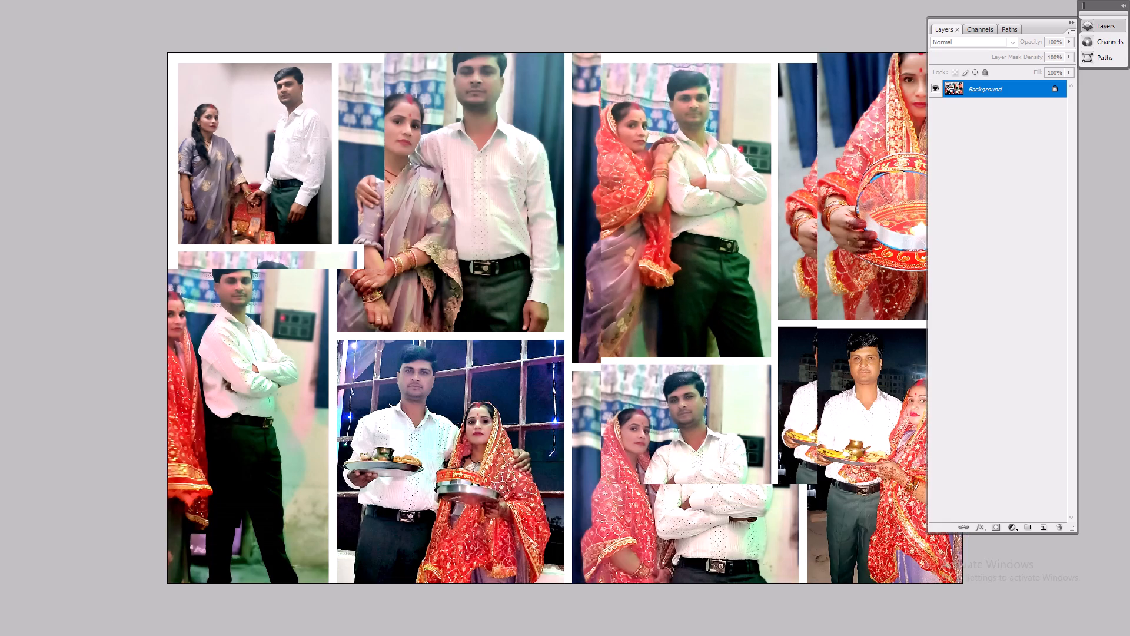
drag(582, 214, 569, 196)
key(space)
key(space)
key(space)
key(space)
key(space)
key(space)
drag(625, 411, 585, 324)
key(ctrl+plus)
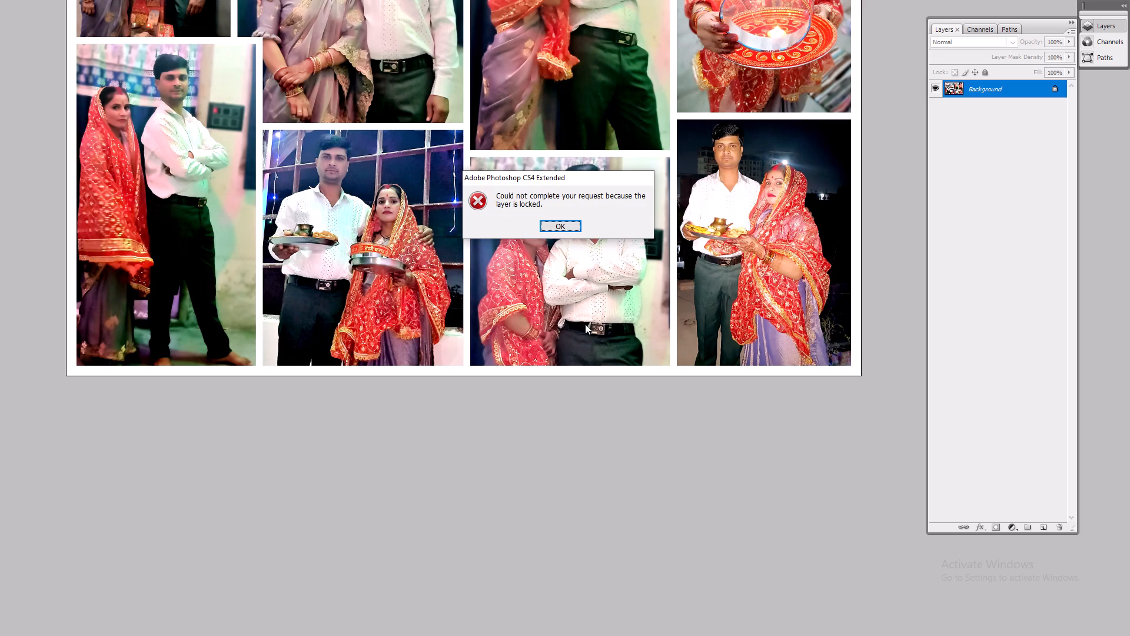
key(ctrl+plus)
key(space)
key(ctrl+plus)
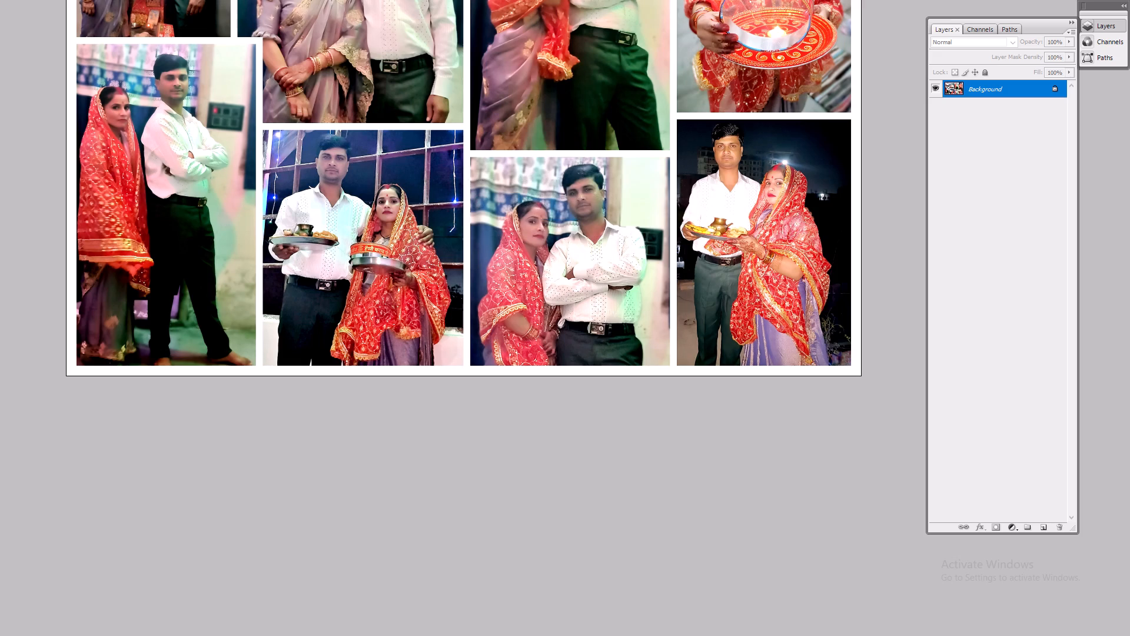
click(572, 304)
Switch to the desktop, run a standard cleanup with the Windows CleanUp! utility, and close it.
key(super+d)
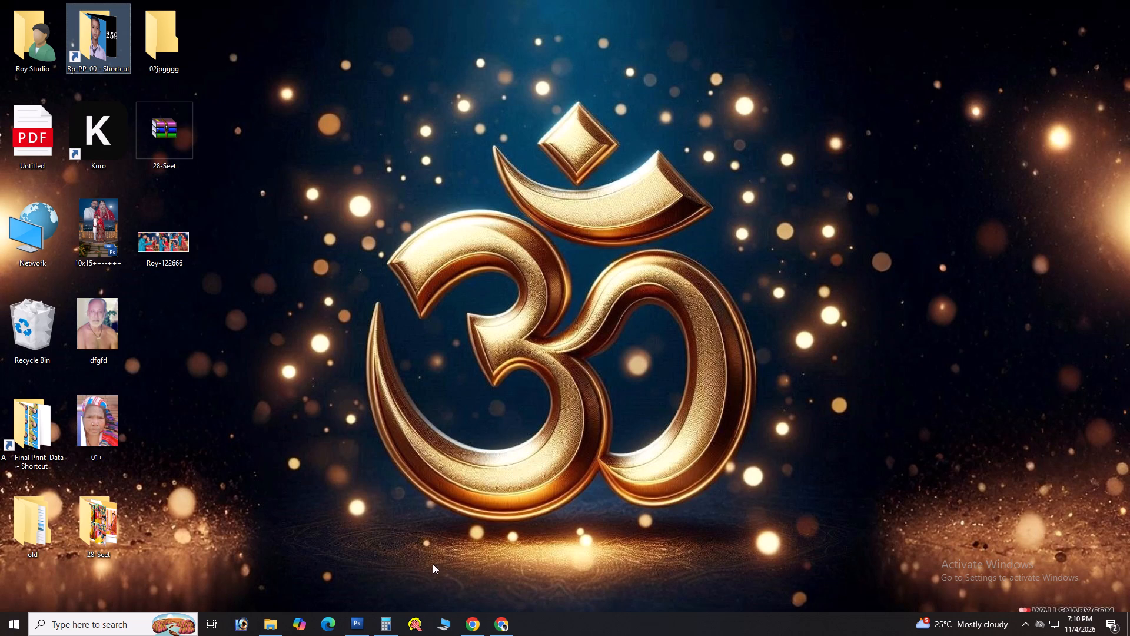
click(423, 621)
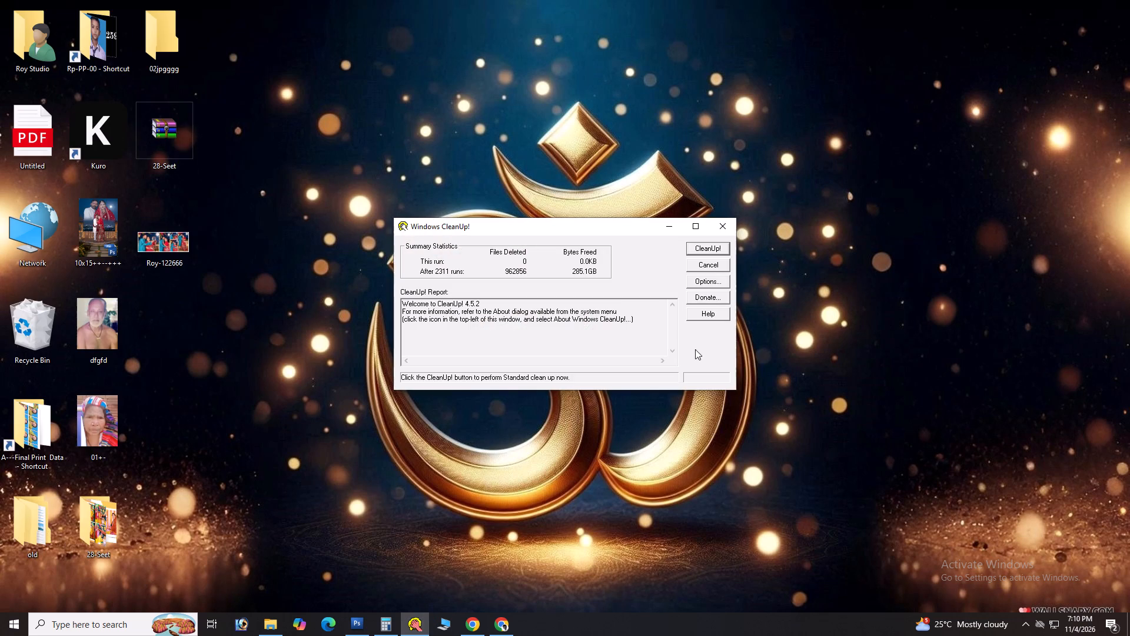
click(726, 244)
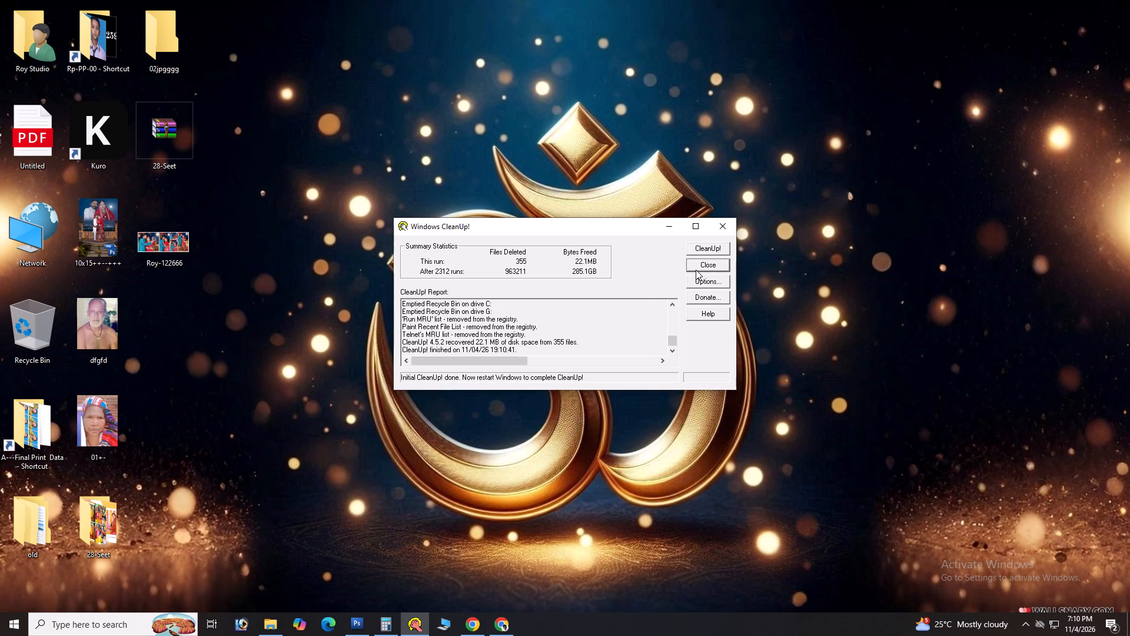
click(699, 270)
click(644, 357)
click(648, 343)
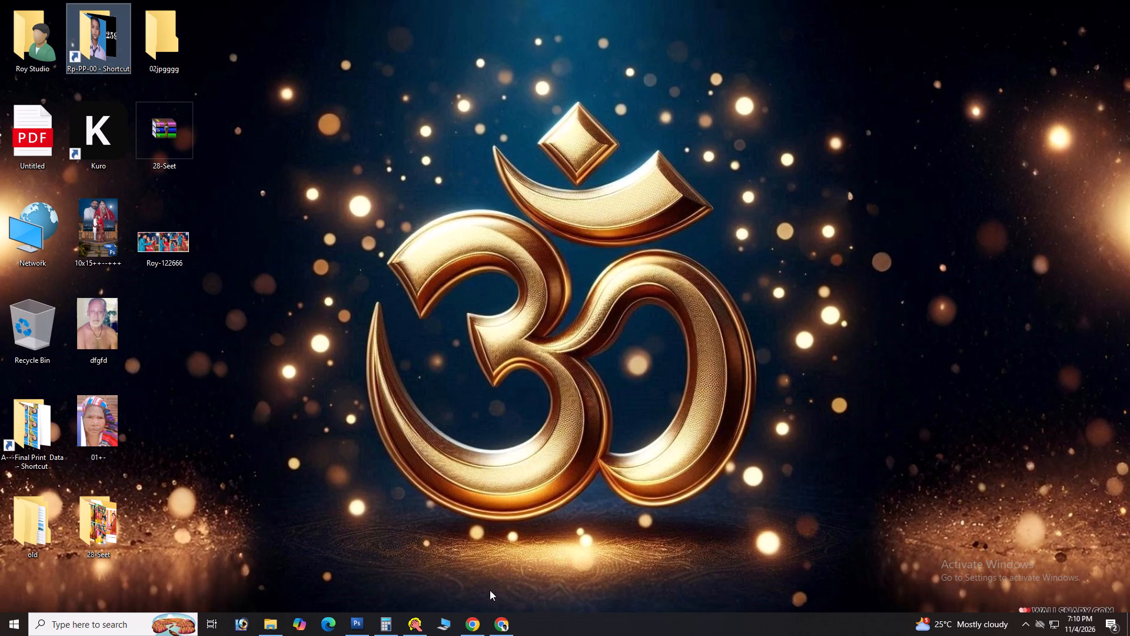
Open This PC to view the drives, close the window, and return to Photoshop.
click(448, 625)
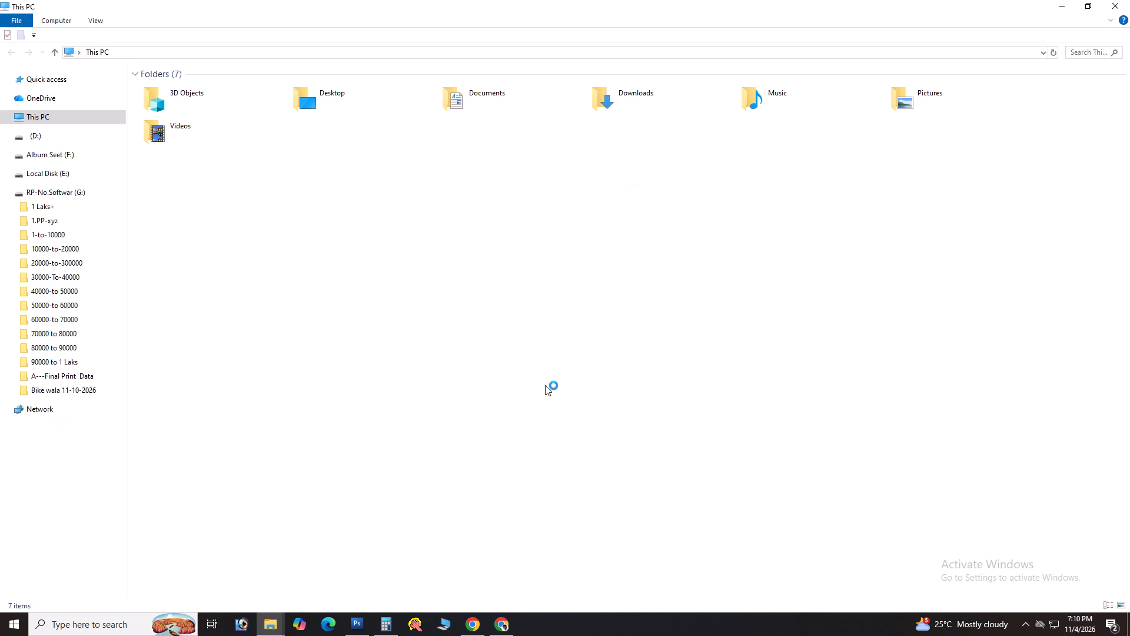
click(575, 359)
click(574, 360)
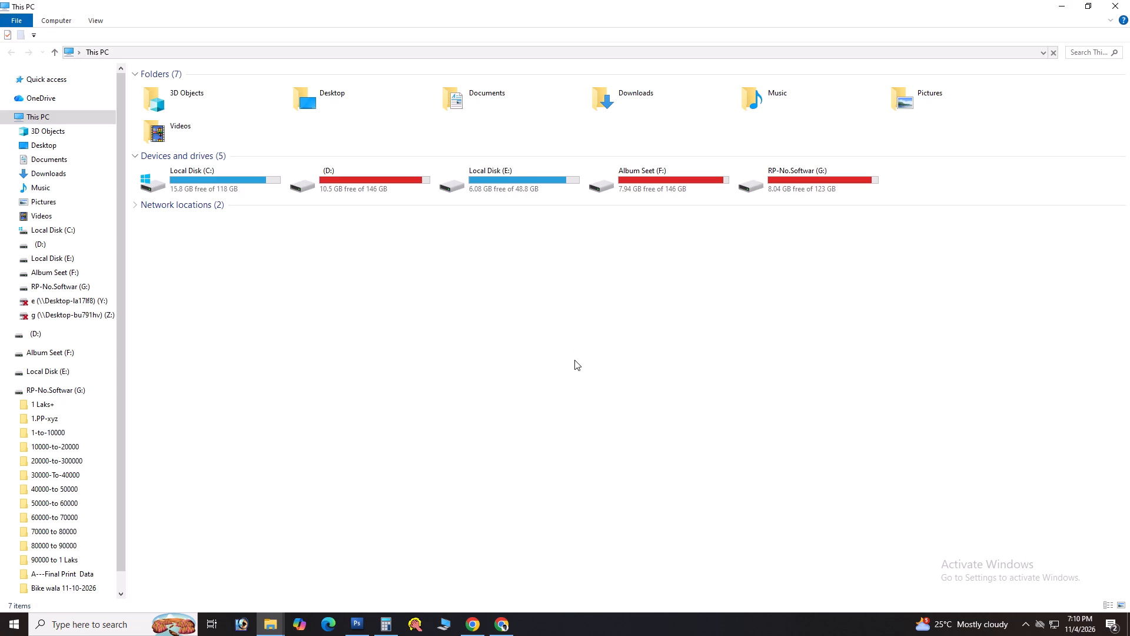
key(ctrl+w)
key(alt+Tab)
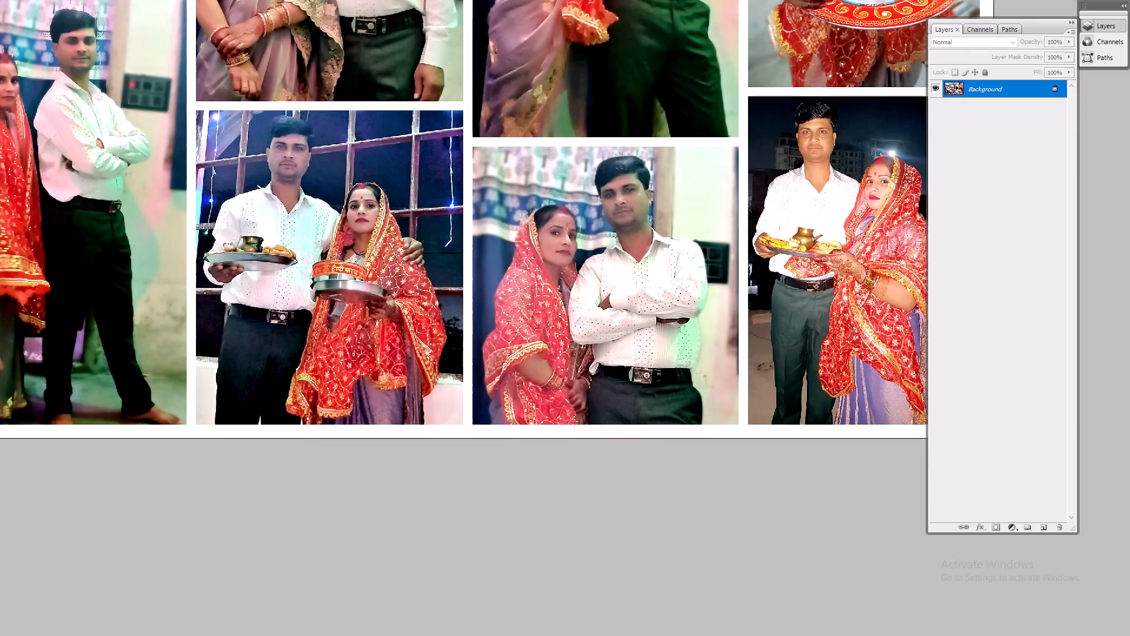
Marquee-select the lower photo in the third column, nudge the selection to frame it, and feather it 45 pixels.
key(m)
drag(473, 141, 750, 445)
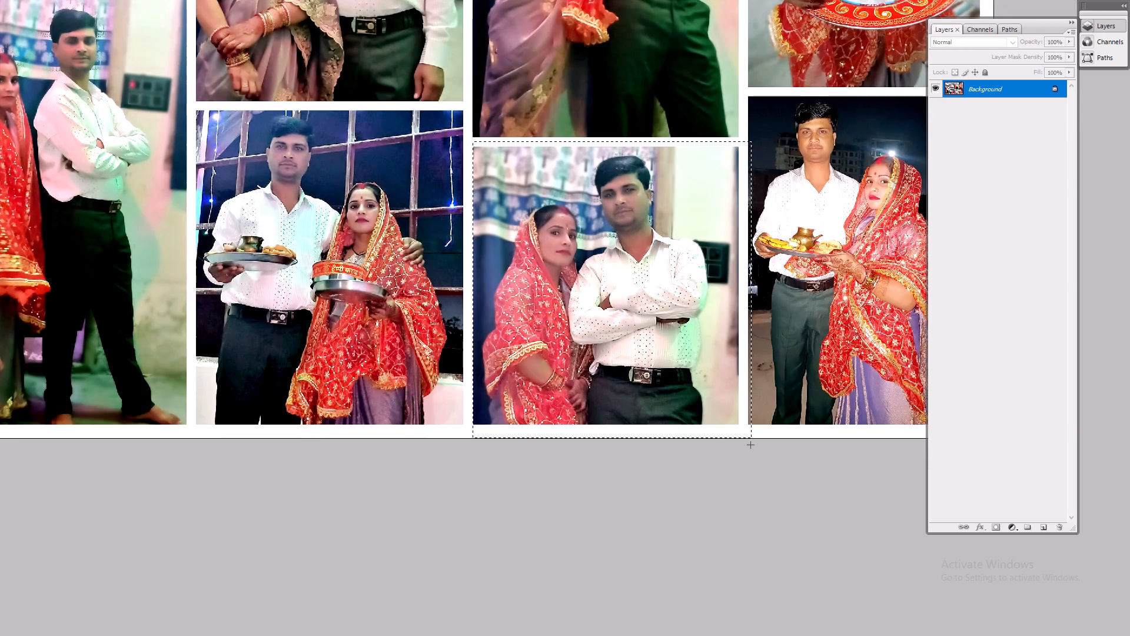
key(shift+Left)
key(Left)
key(Left)
key(Left)
key(Left)
key(Left)
key(Left)
key(Left)
key(Left)
key(ctrl+alt+d)
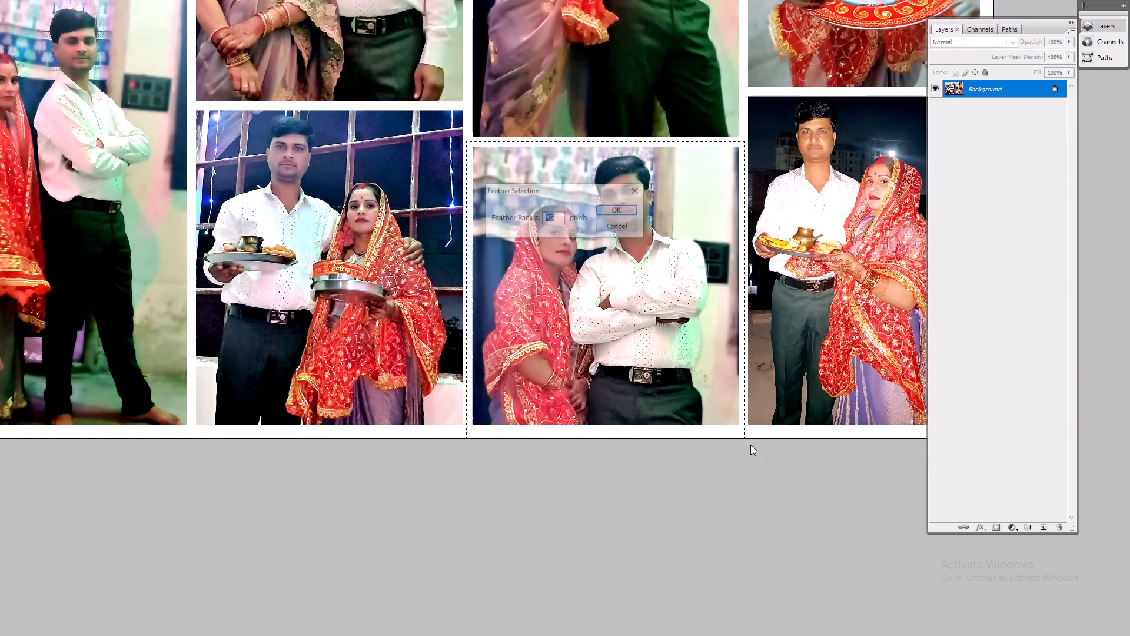
text(45)
key(Return)
Darken the selected curtain photo by setting its Levels midtones to 0.86.
key(ctrl+b)
key(Escape)
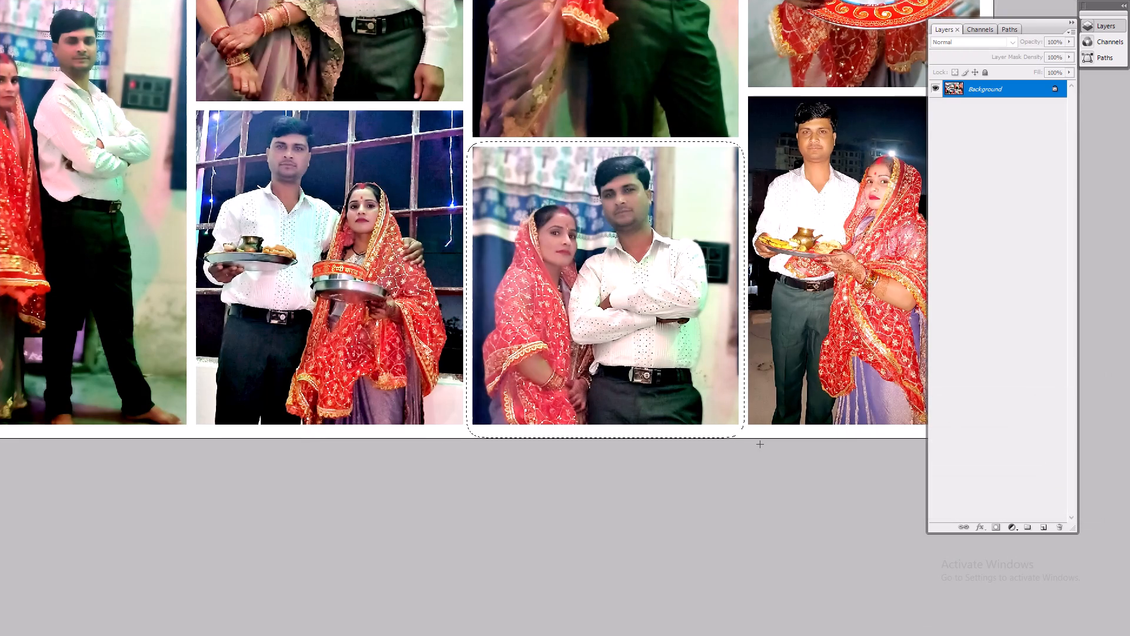
key(ctrl+l)
click(961, 482)
scroll(961, 482, down, 14)
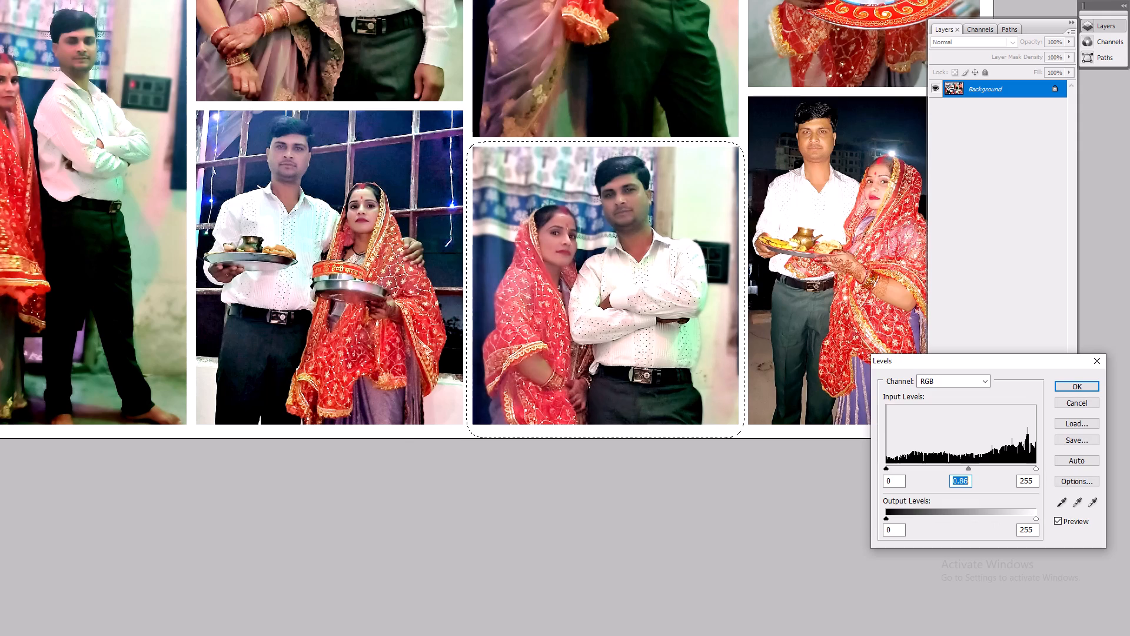
key(Return)
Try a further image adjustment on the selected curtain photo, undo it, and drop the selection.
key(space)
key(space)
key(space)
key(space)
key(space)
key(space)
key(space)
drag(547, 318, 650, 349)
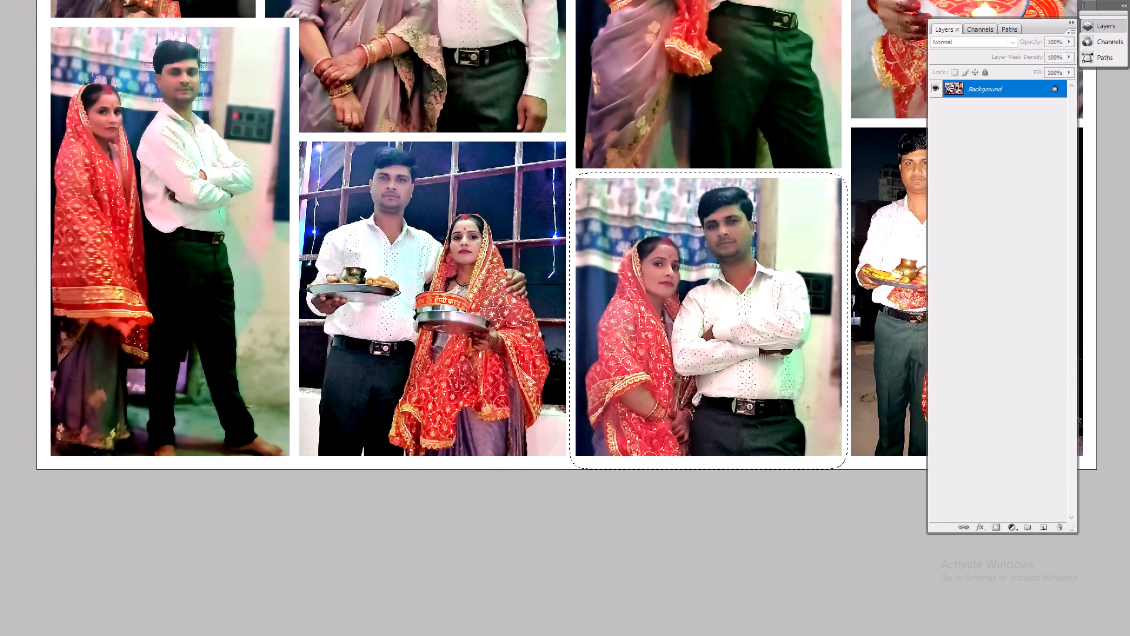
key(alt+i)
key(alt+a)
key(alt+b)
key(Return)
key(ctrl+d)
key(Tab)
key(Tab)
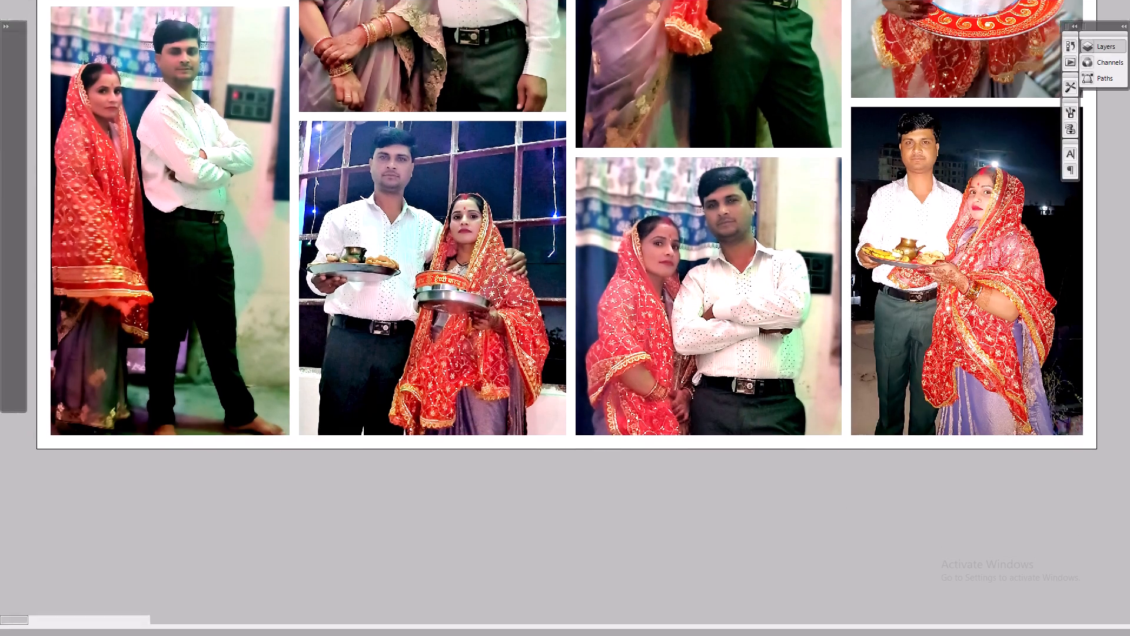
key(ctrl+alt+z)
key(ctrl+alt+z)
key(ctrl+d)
Marquee-select the lower photo in the fourth column, the couple against the night sky, and feather the selection with the preset radius.
key(ctrl+minus)
key(v)
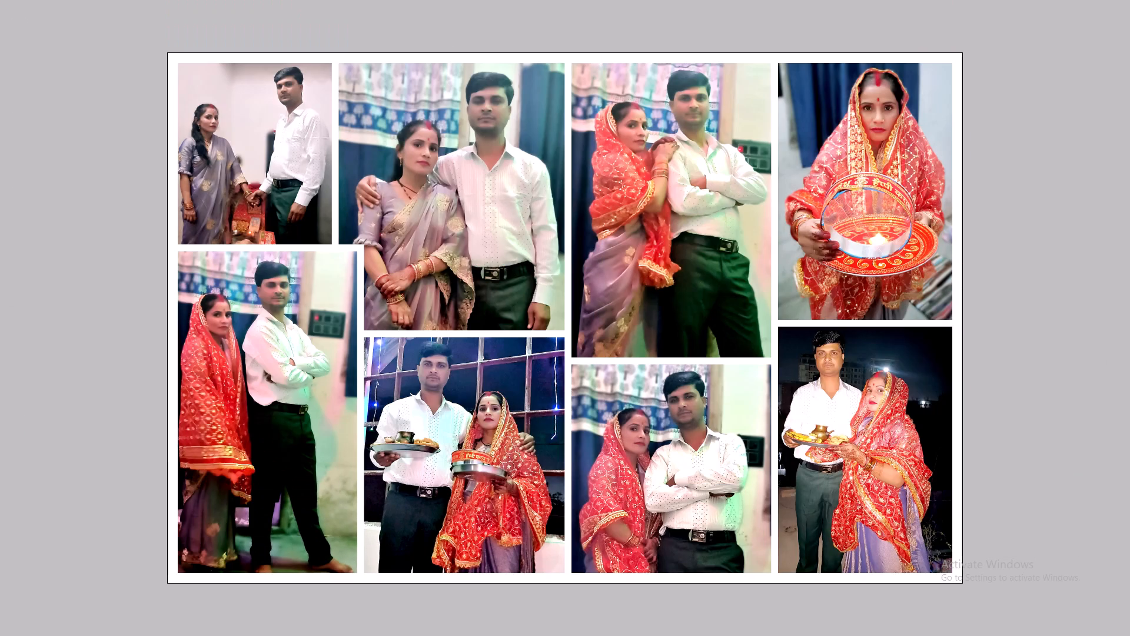
key(m)
drag(775, 322, 1069, 635)
key(ctrl+alt+d)
key(Return)
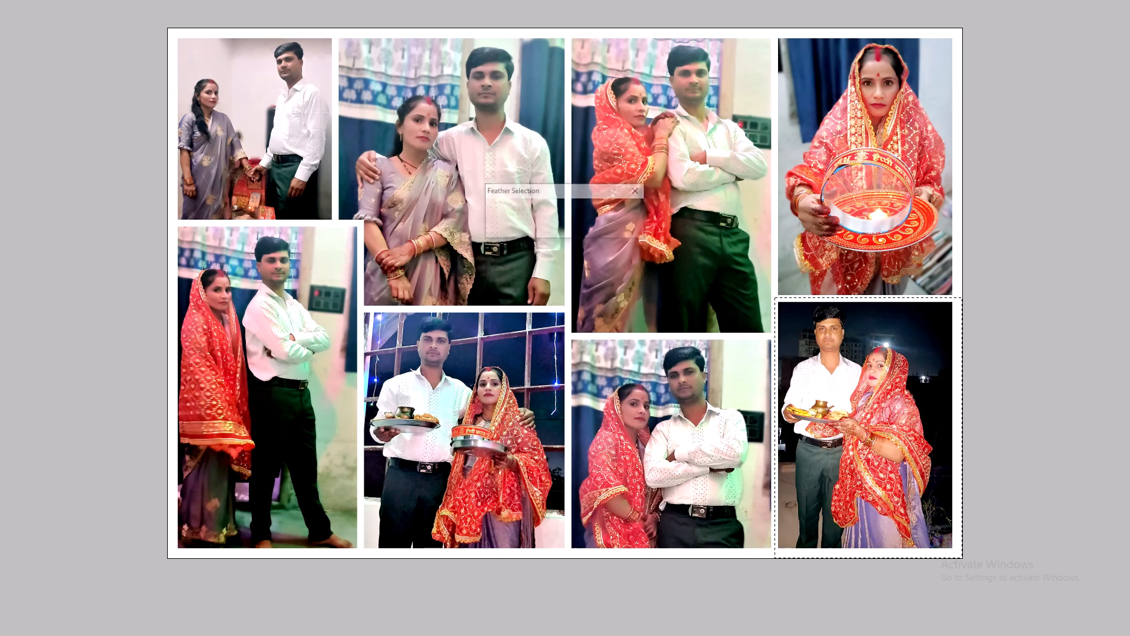
Darken the midtones of the selected night-sky photo slightly with Levels.
key(ctrl+plus)
key(space)
drag(938, 357, 697, 347)
key(ctrl+l)
click(958, 483)
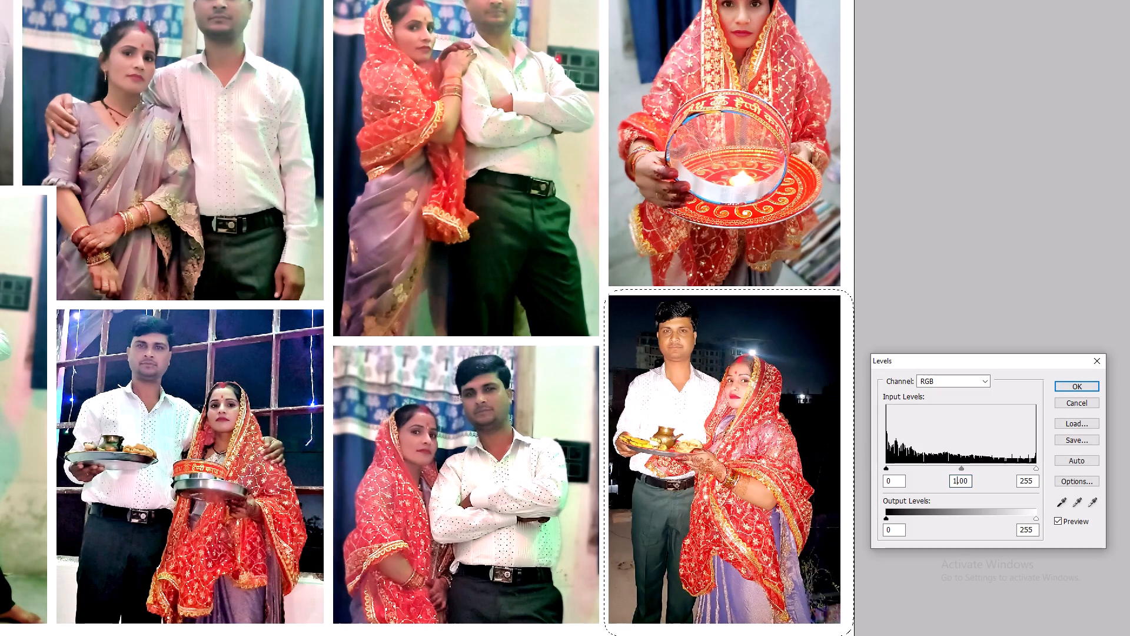
scroll(958, 483, down, 15)
key(Return)
Apply a further image adjustment to the selected night-sky photo, fade it to 50% opacity, and drop the selection.
key(space)
drag(833, 396, 783, 277)
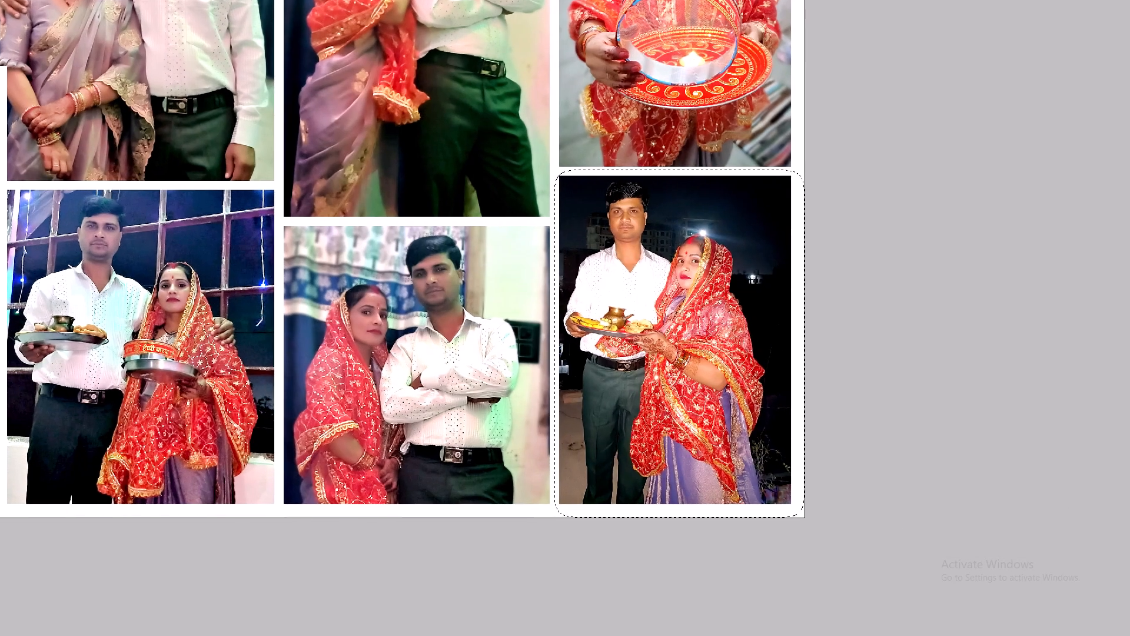
key(ctrl+plus)
key(alt+i)
key(alt+a)
key(alt+x)
key(Return)
key(ctrl+shift+f)
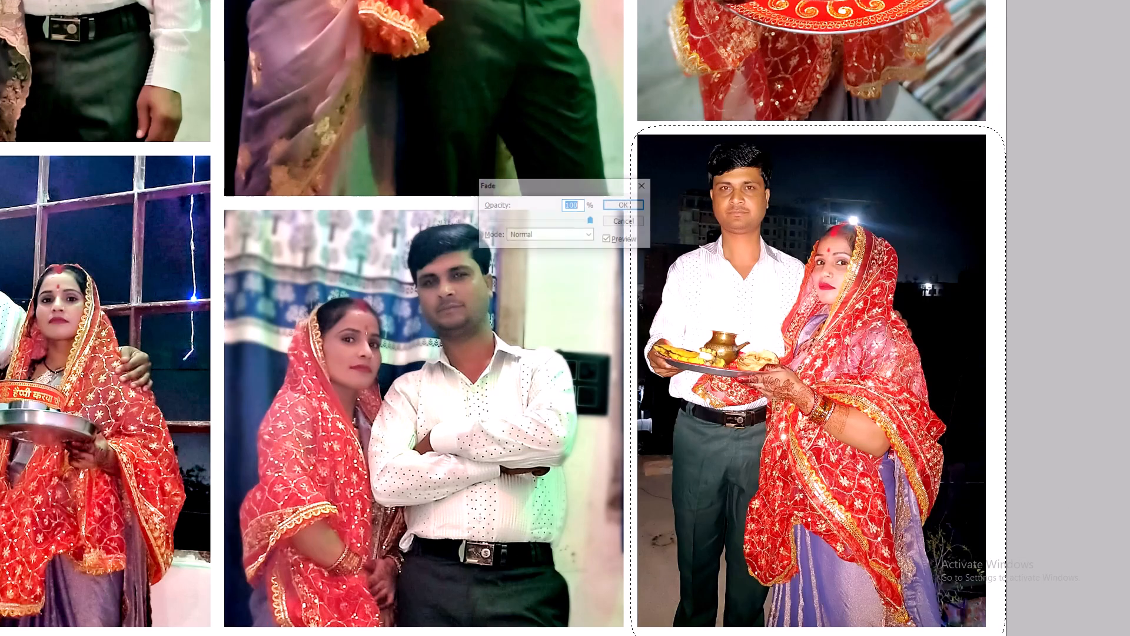
text(50)
key(Return)
key(ctrl+d)
key(ctrl+0)
key(v)
key(ctrl+minus)
key(v)
key(m)
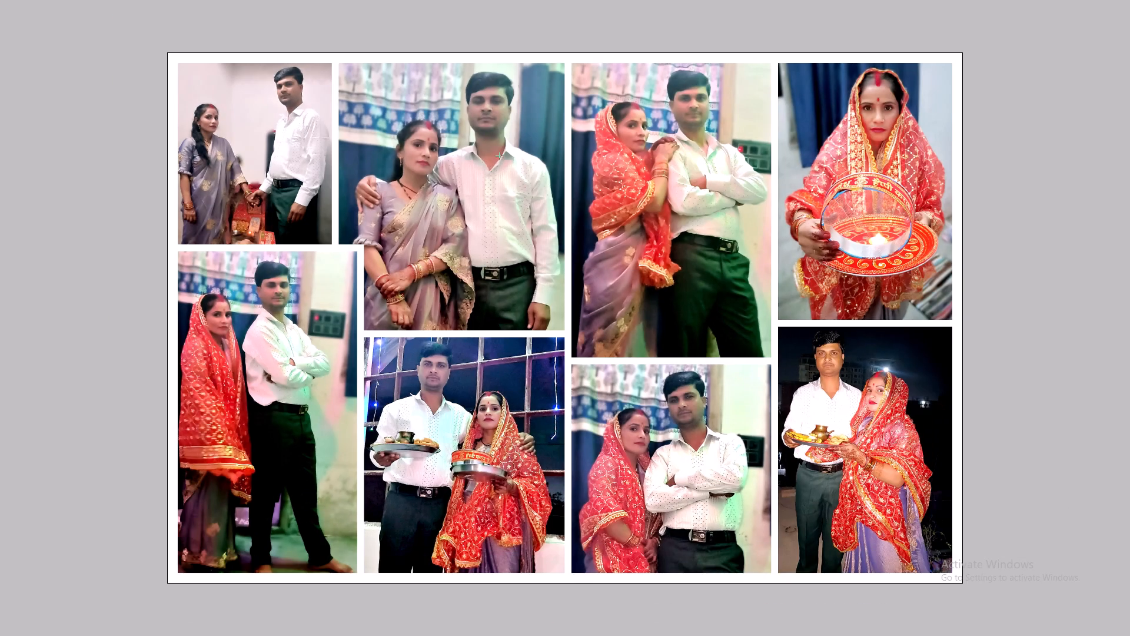
Marquee-select the upper photo in the second column, the couple in front of the curtain, and feather the selection with the preset radius.
key(space)
drag(361, 86, 415, 157)
drag(387, 127, 622, 402)
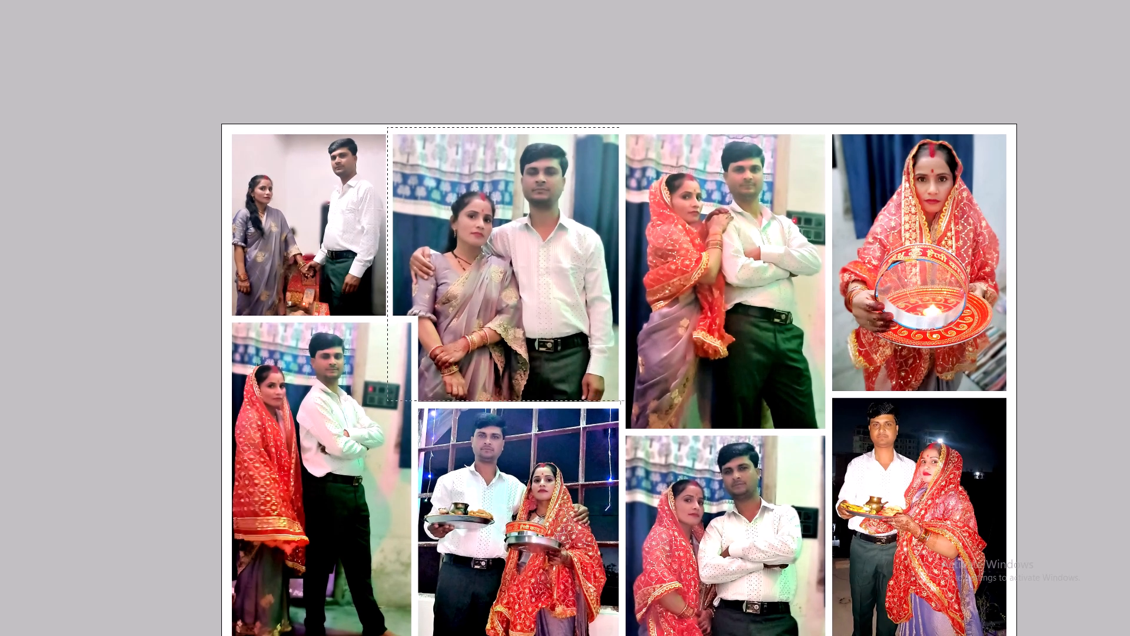
drag(622, 402, 626, 404)
key(Left)
key(Left)
key(ctrl+alt+d)
key(Return)
key(ctrl+plus)
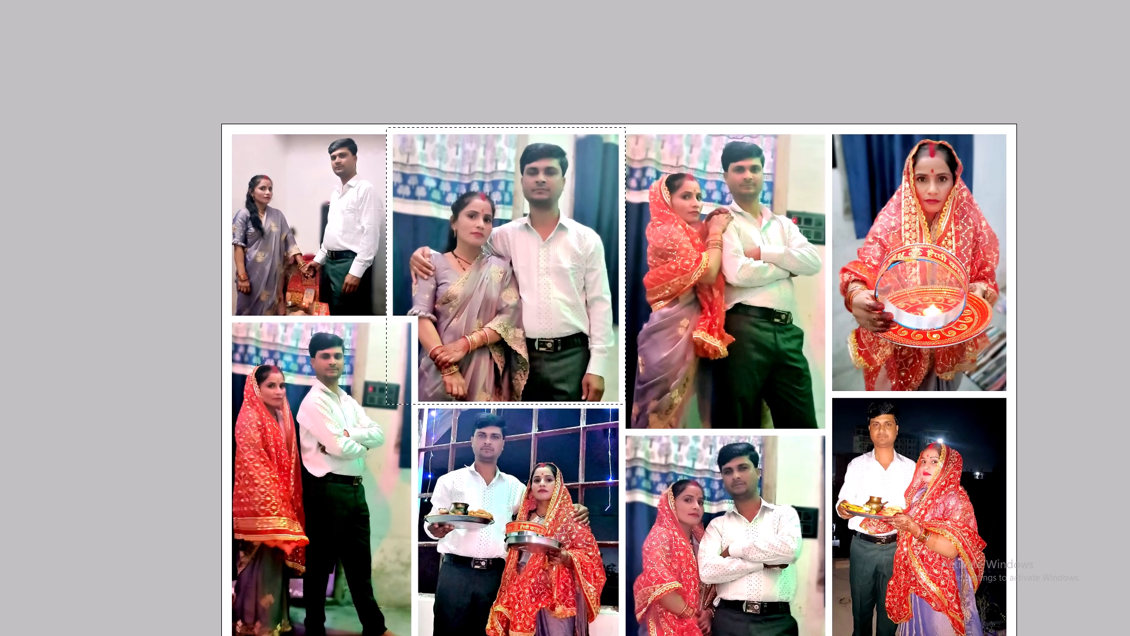
Apply Levels to the selected curtain photo with input values 22, 1.02 and 249, compare before and after, and drop the selection.
key(ctrl+l)
click(961, 479)
scroll(960, 479, up, 6)
key(Tab)
scroll(960, 479, down, 6)
key(shift+Tab)
key(shift+Tab)
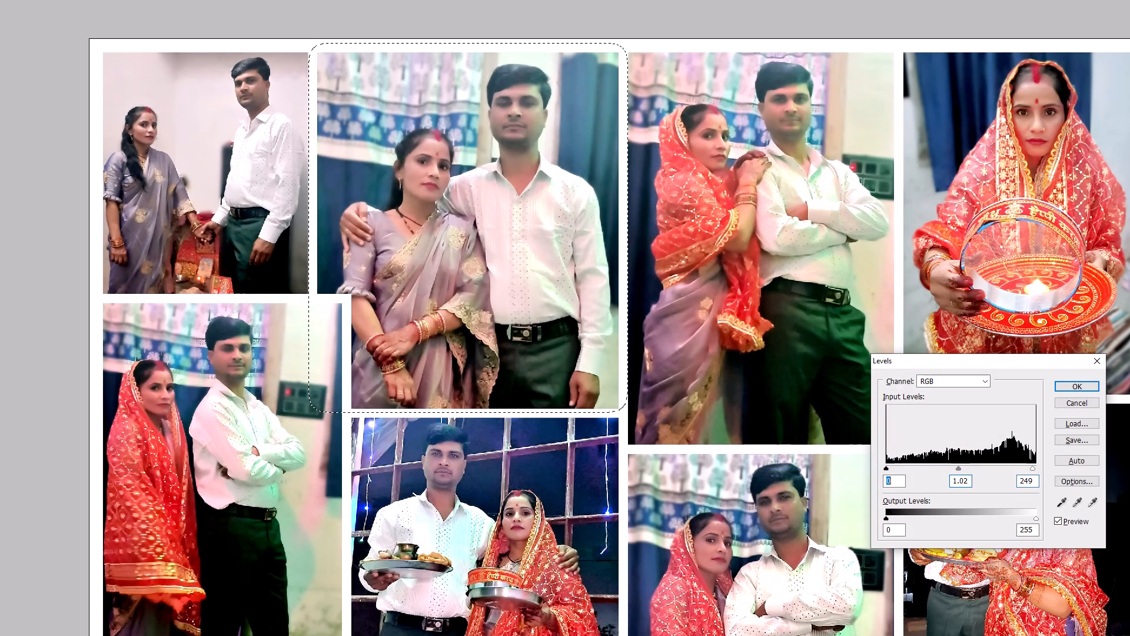
scroll(960, 479, up, 20)
scroll(960, 479, up, 2)
key(Return)
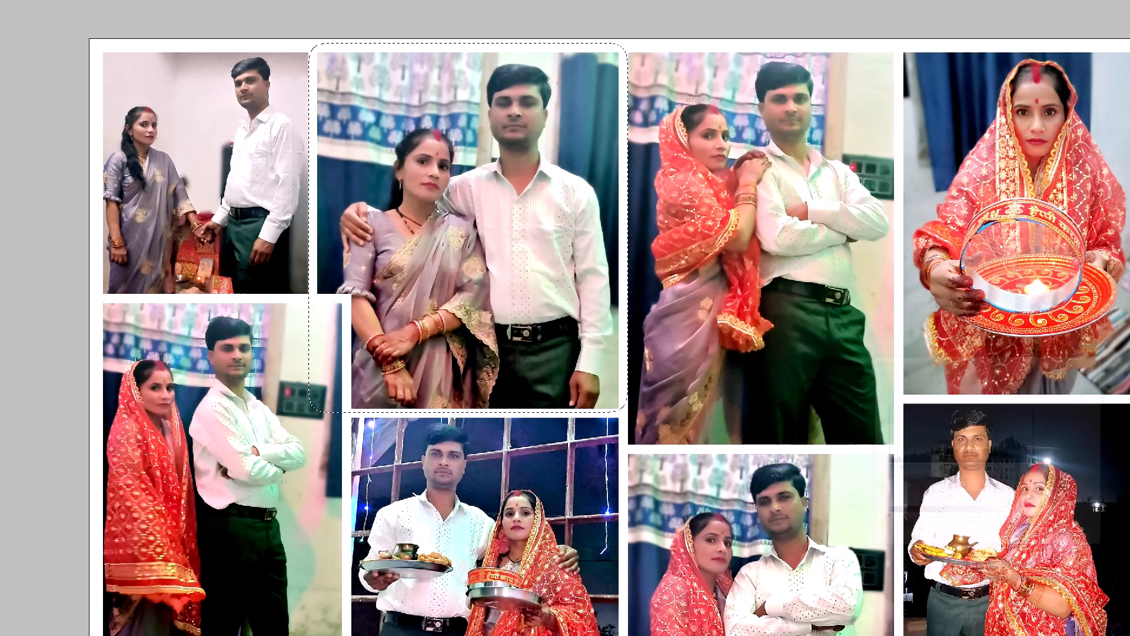
key(ctrl+minus)
key(ctrl+alt+z)
key(ctrl+z)
key(ctrl+d)
Marquee-select the first column's upper photo, feather it with the preset radius, and reapply the last Levels settings of 22, 1.02 and 249.
key(space)
drag(340, 260, 513, 312)
key(m)
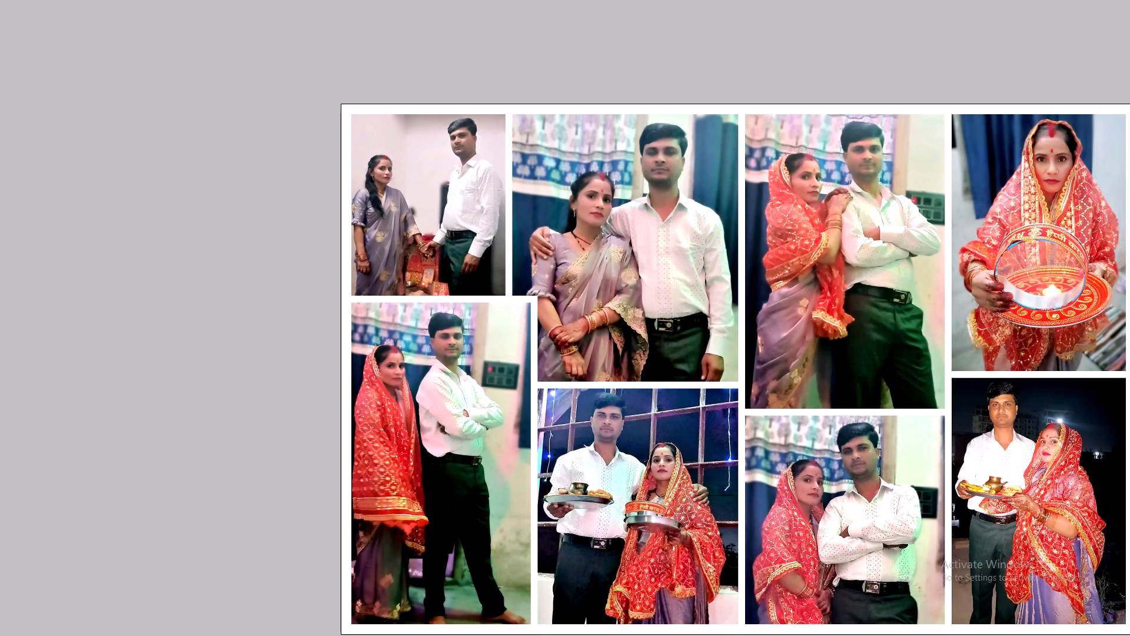
drag(326, 55, 507, 299)
key(plus)
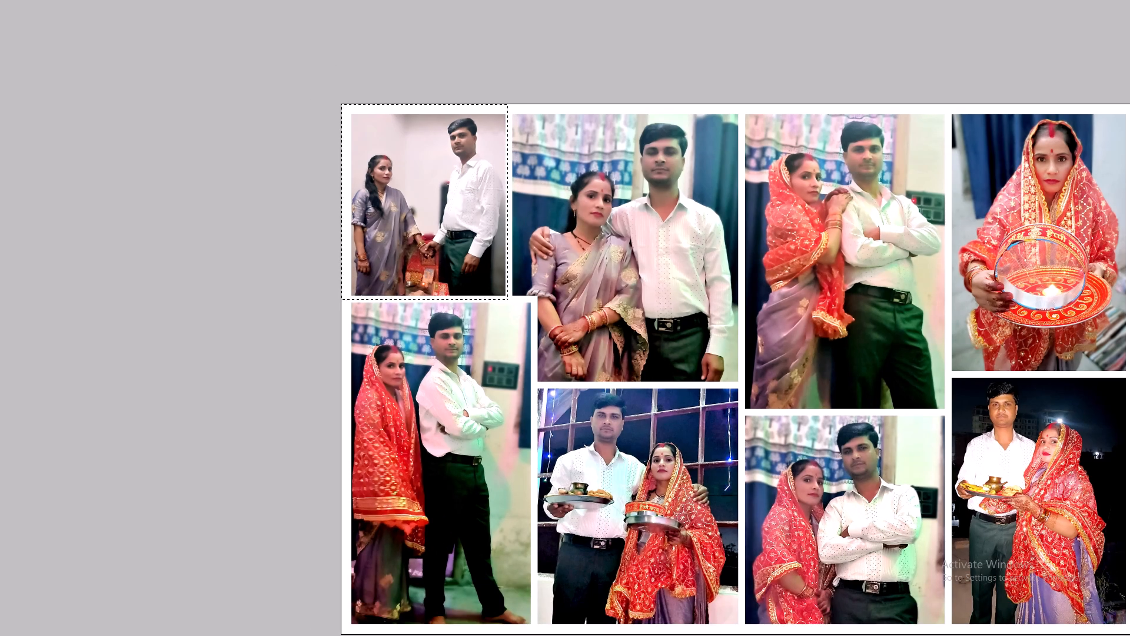
key(ctrl+plus)
key(space)
drag(369, 200, 583, 349)
key(ctrl+alt+d)
key(Return)
key(alt+i)
key(alt+a)
key(alt+l)
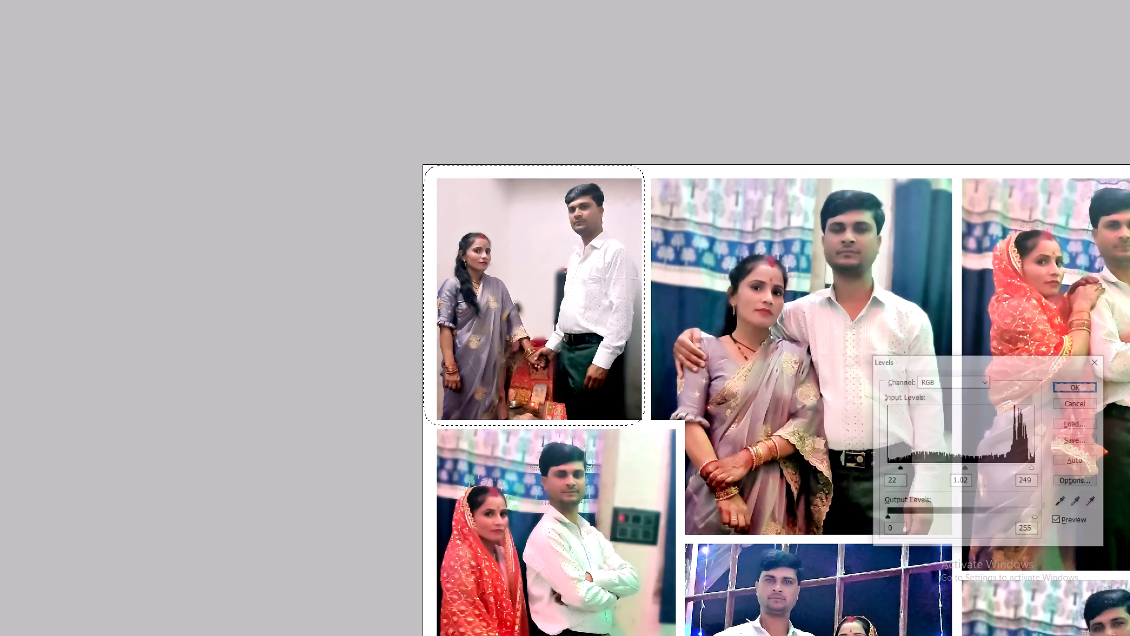
key(Return)
Shift the highlights of the selected first-column photo slightly towards red with Color Balance, compare before and after, and drop the selection.
key(ctrl+b)
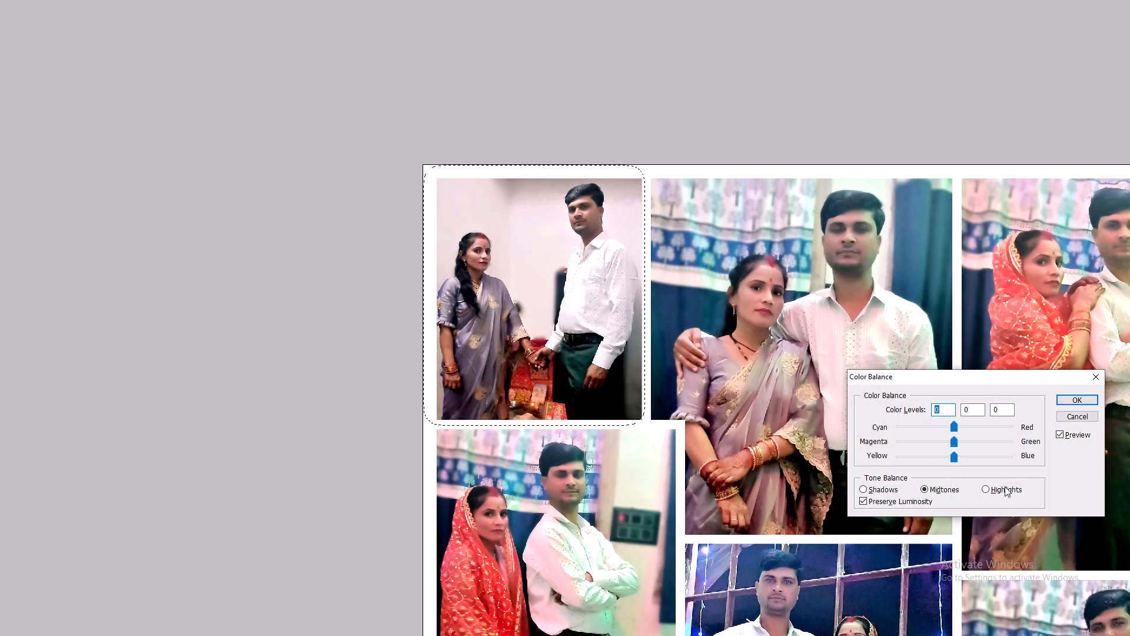
click(997, 487)
click(959, 426)
scroll(959, 426, up, 4)
scroll(959, 426, down, 4)
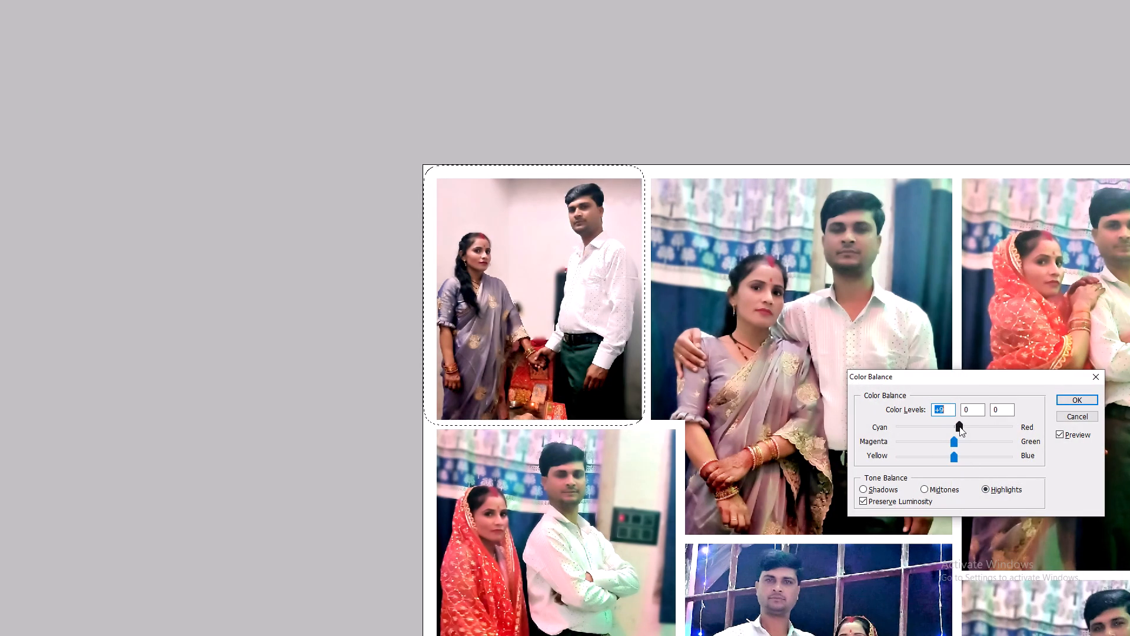
scroll(959, 426, down, 1)
key(Return)
key(ctrl+alt+z)
key(ctrl+z)
key(ctrl+d)
Select the second column's upper photo, feather it with the preset radius, reapply the last Color Balance settings, and drop the selection.
key(space)
drag(659, 243, 579, 204)
key(m)
drag(564, 137, 878, 498)
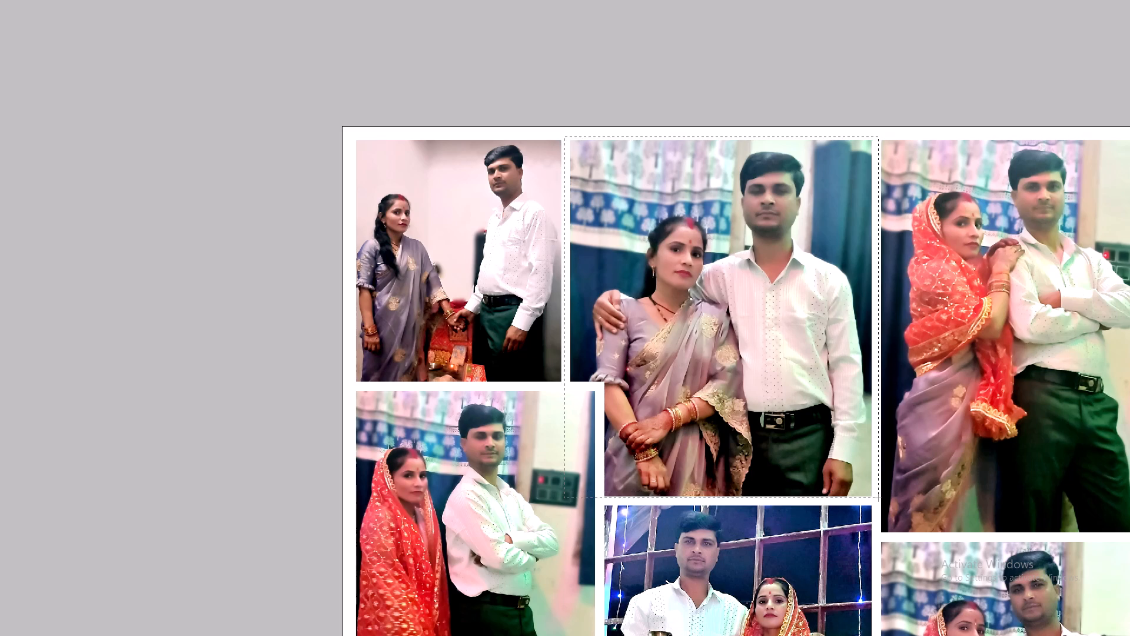
drag(878, 498, 877, 498)
key(space)
drag(863, 473, 770, 471)
key(ctrl+alt+d)
key(Return)
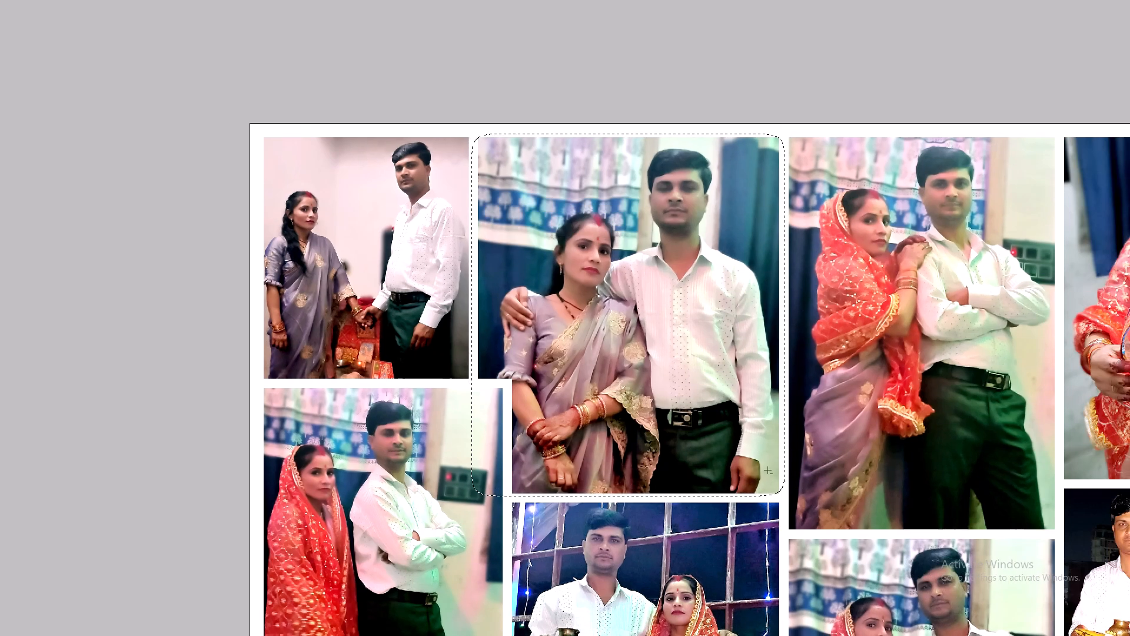
key(alt+i)
key(alt+a)
key(alt+b)
key(Return)
key(ctrl+d)
Marquee-select the upper photo in the third column, feather it with the preset radius, and reapply the last Color Balance settings.
key(ctrl+minus)
key(space)
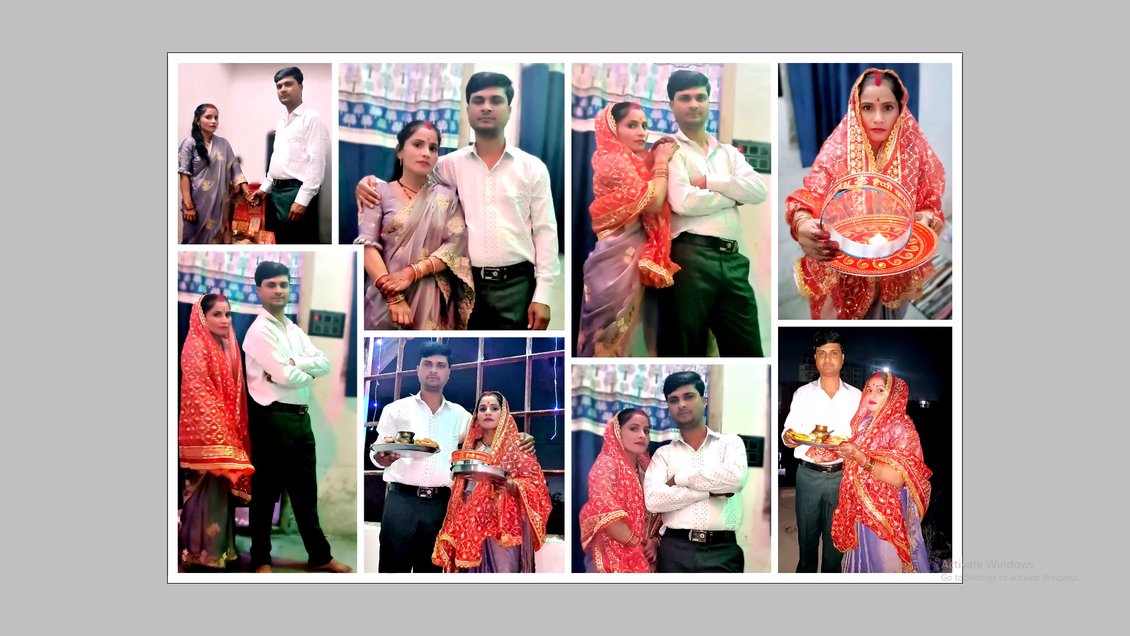
key(m)
drag(568, 57, 770, 366)
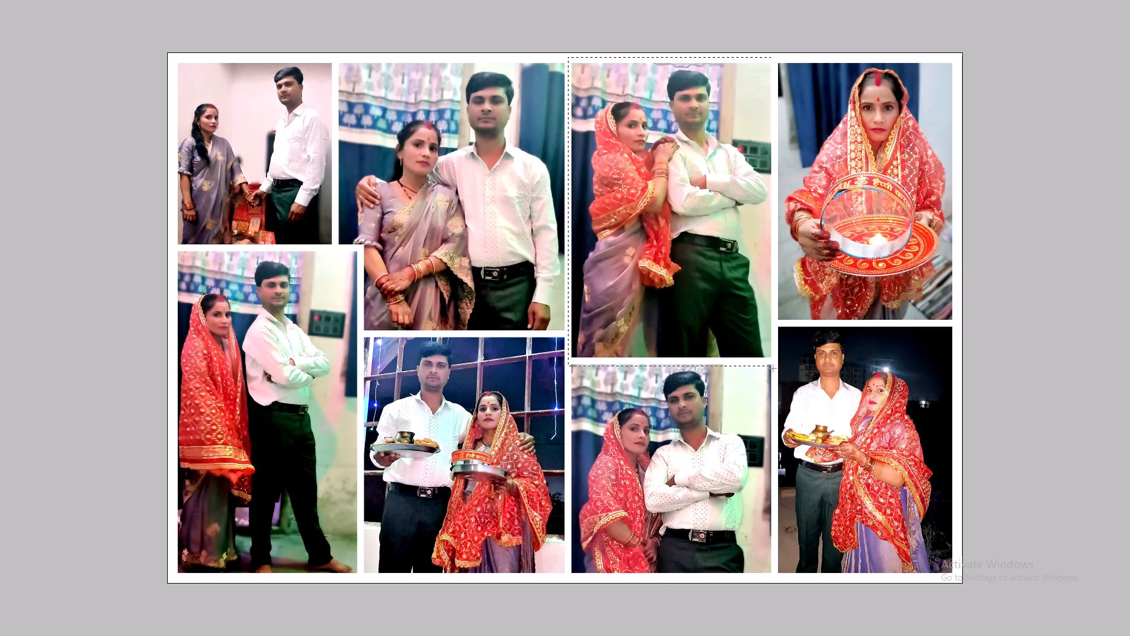
drag(770, 366, 775, 362)
key(ctrl+alt+d)
key(Return)
key(alt+i)
key(alt+a)
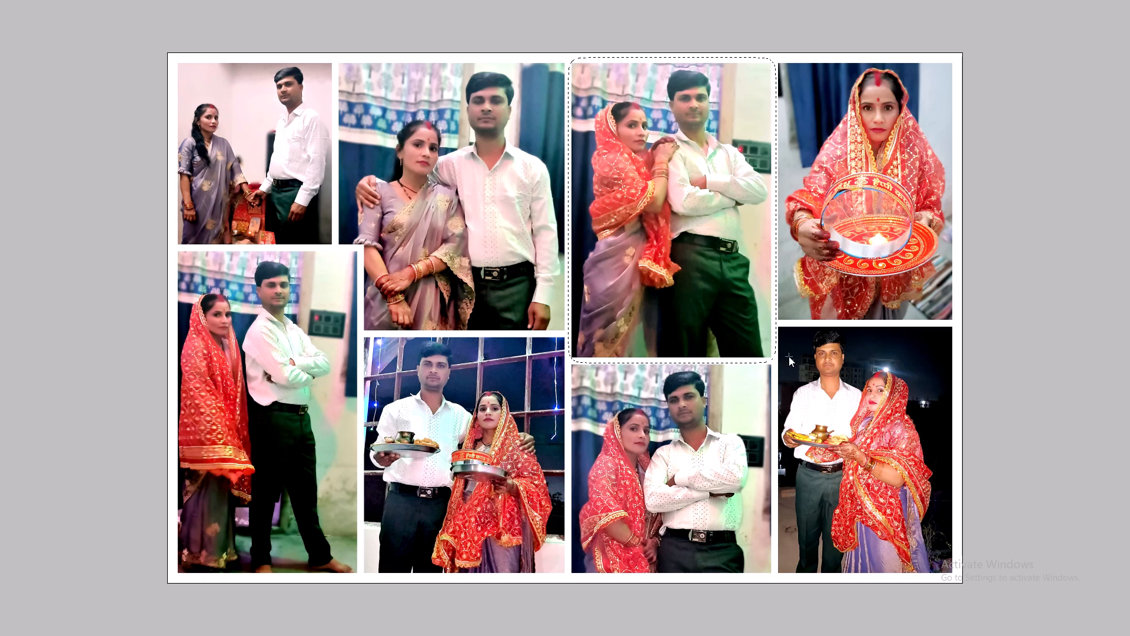
key(alt+b)
key(Return)
Shift the midtones of the selected third-column photo to +13 blue with Color Balance, compare before and after, and drop the selection.
key(ctrl+b)
key(Tab)
key(Tab)
scroll(978, 433, up, 13)
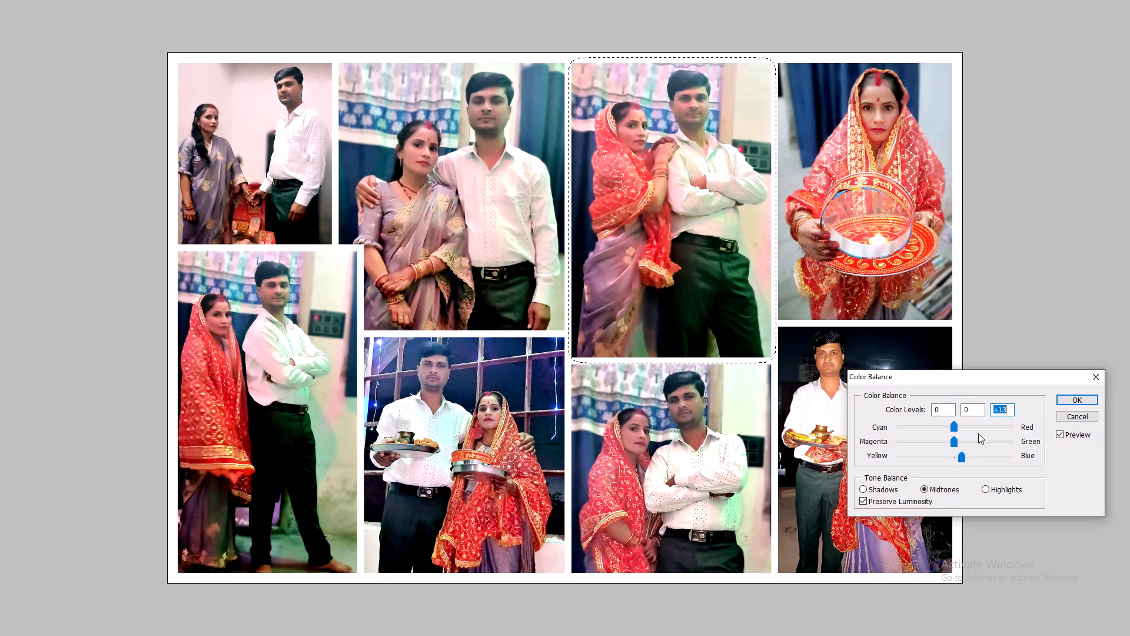
key(Return)
key(ctrl+alt+z)
key(ctrl+z)
key(ctrl+d)
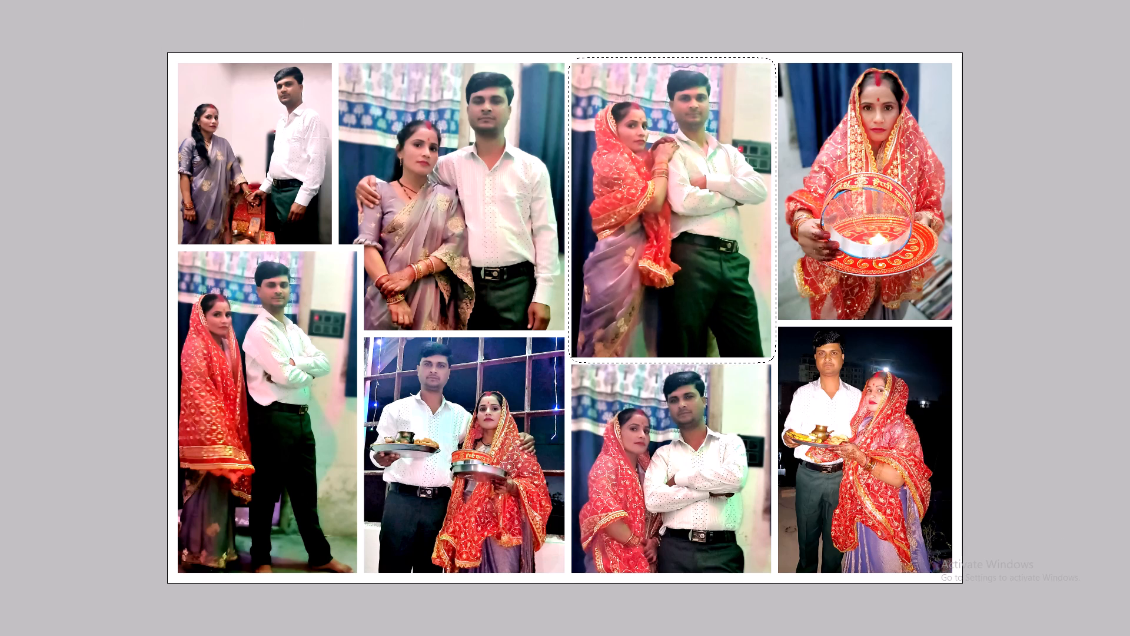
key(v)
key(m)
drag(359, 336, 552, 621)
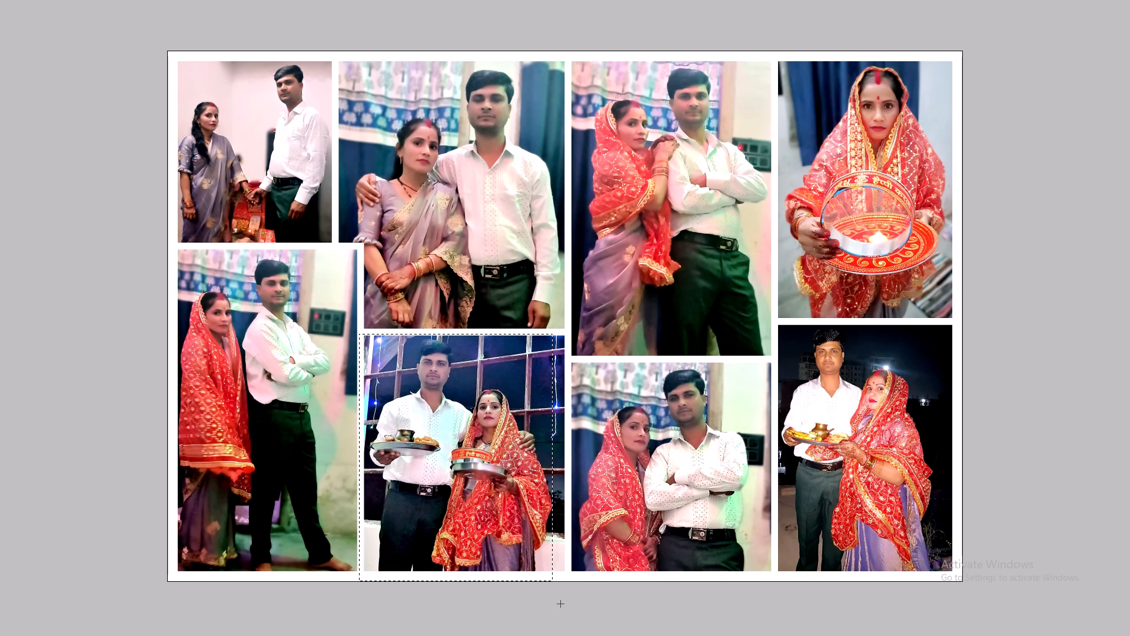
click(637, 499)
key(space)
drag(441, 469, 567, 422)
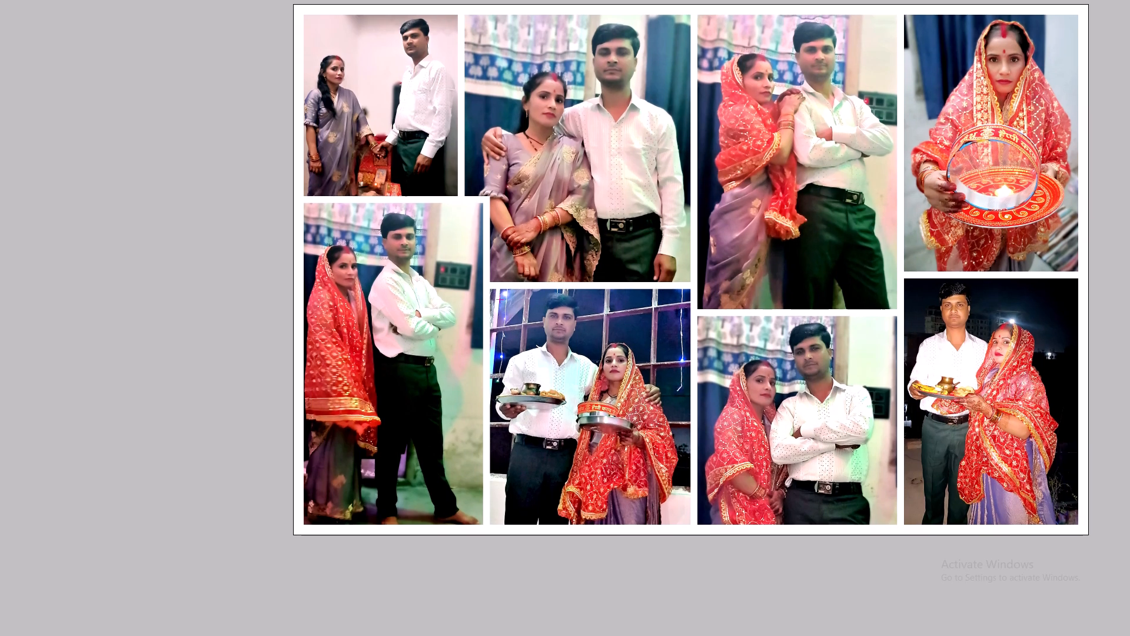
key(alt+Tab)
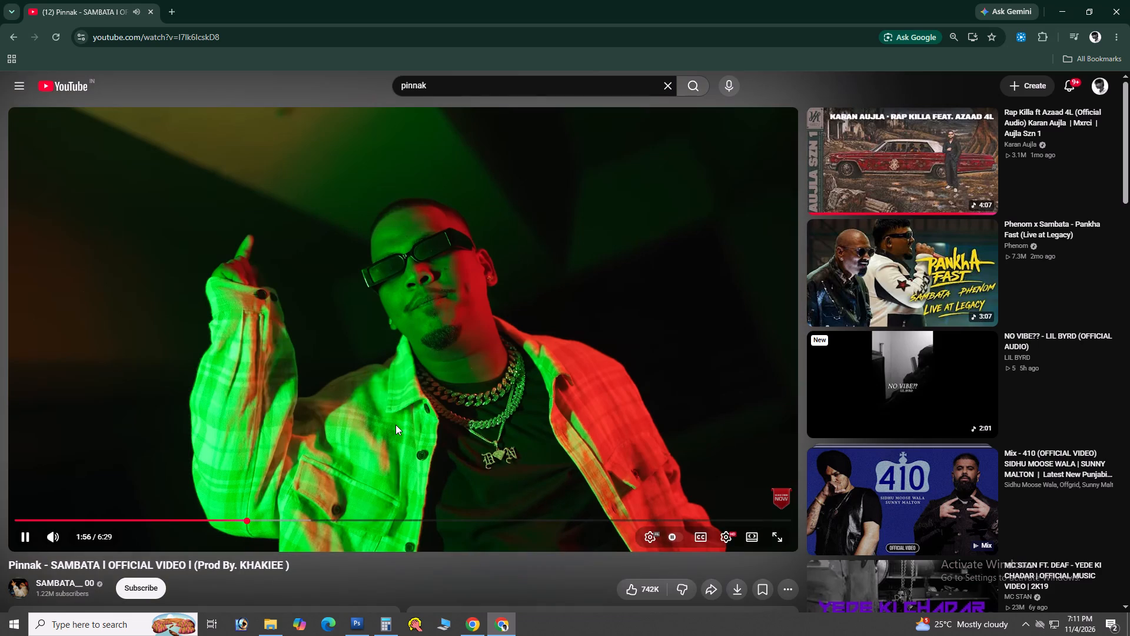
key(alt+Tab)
Marquee-select the lower photo in the second column, the couple by the window grille, and feather the selection by 45.
drag(485, 286, 497, 301)
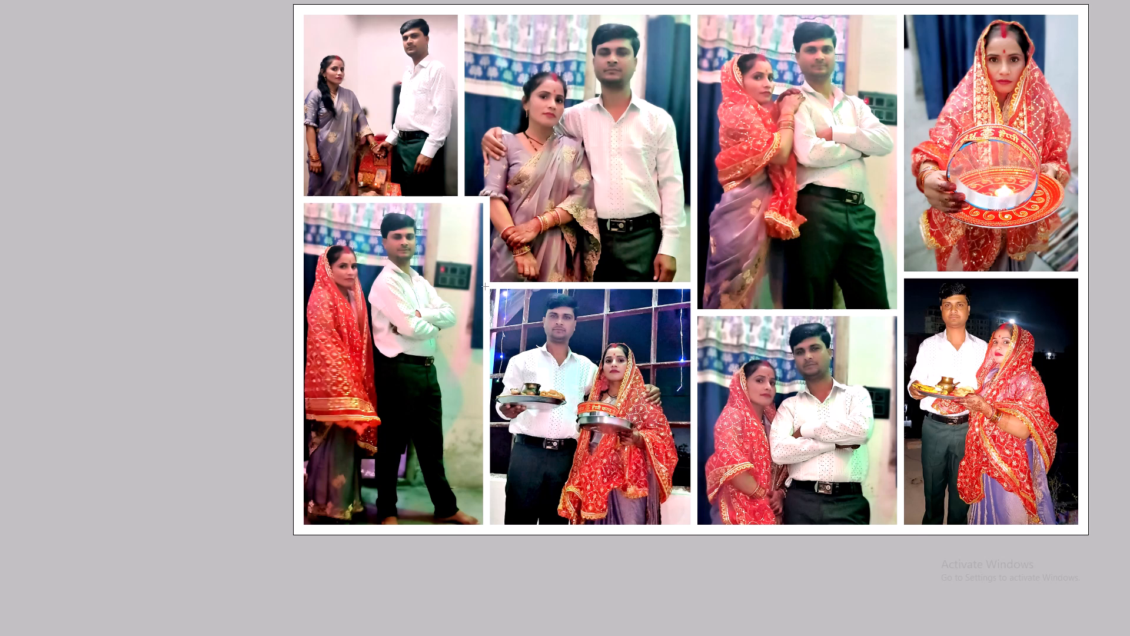
drag(497, 301, 692, 541)
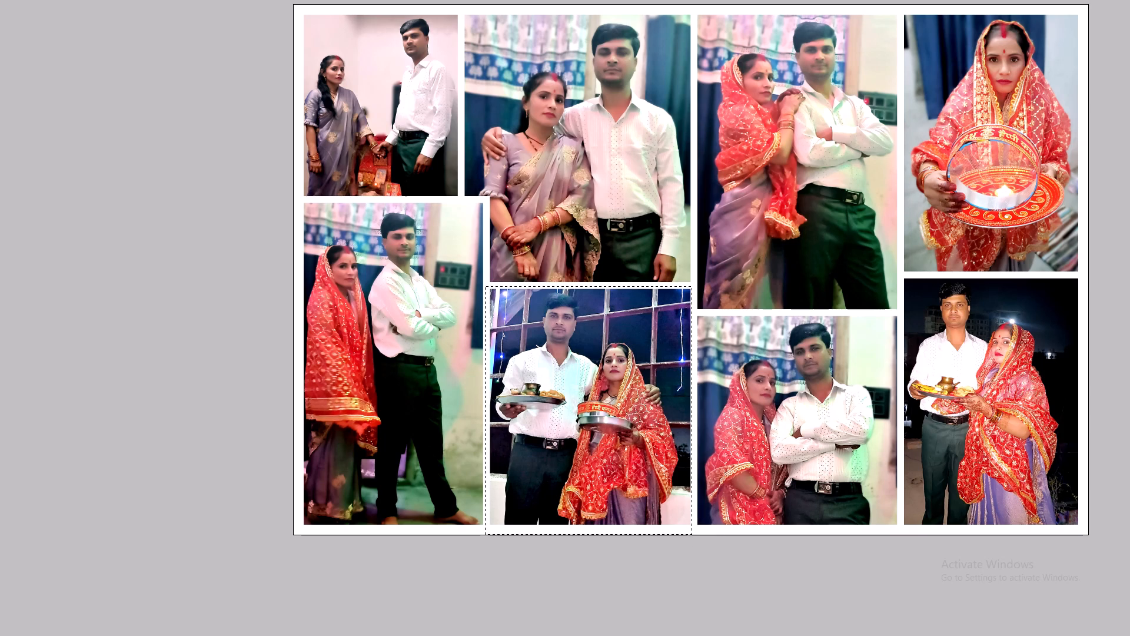
key(ctrl+alt+d)
text(45)
key(Return)
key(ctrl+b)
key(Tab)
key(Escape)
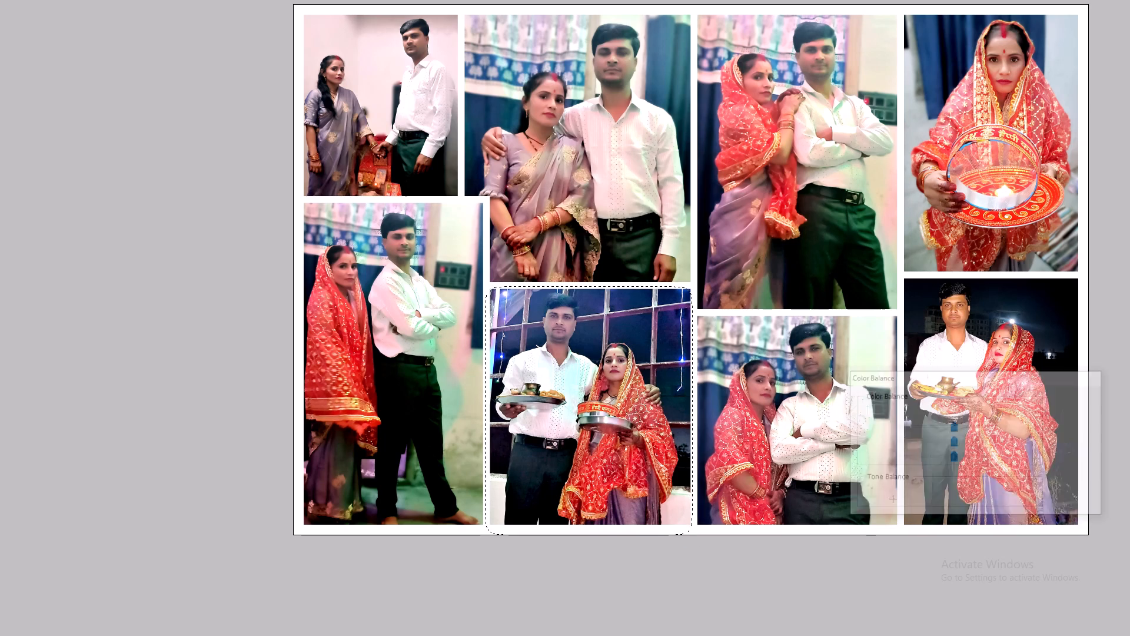
Set the selected grille photo's highlights to +4 red and -8 towards yellow with Color Balance, and drop the selection.
key(ctrl+b)
click(999, 486)
click(946, 455)
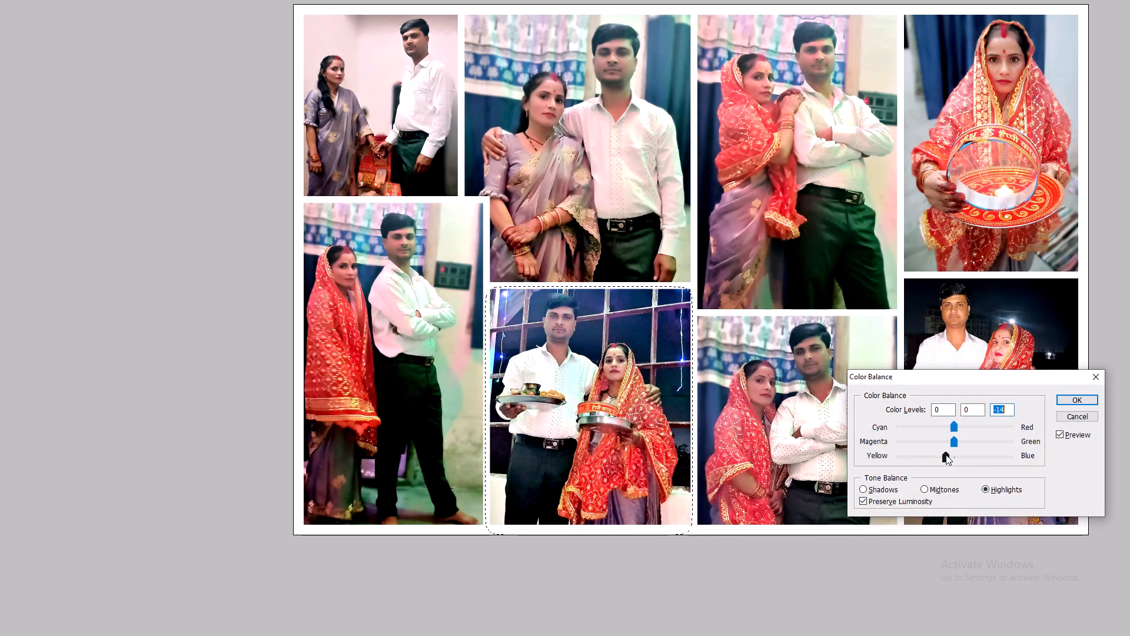
scroll(946, 455, up, 6)
key(shift+Tab)
key(shift+Tab)
scroll(946, 455, up, 4)
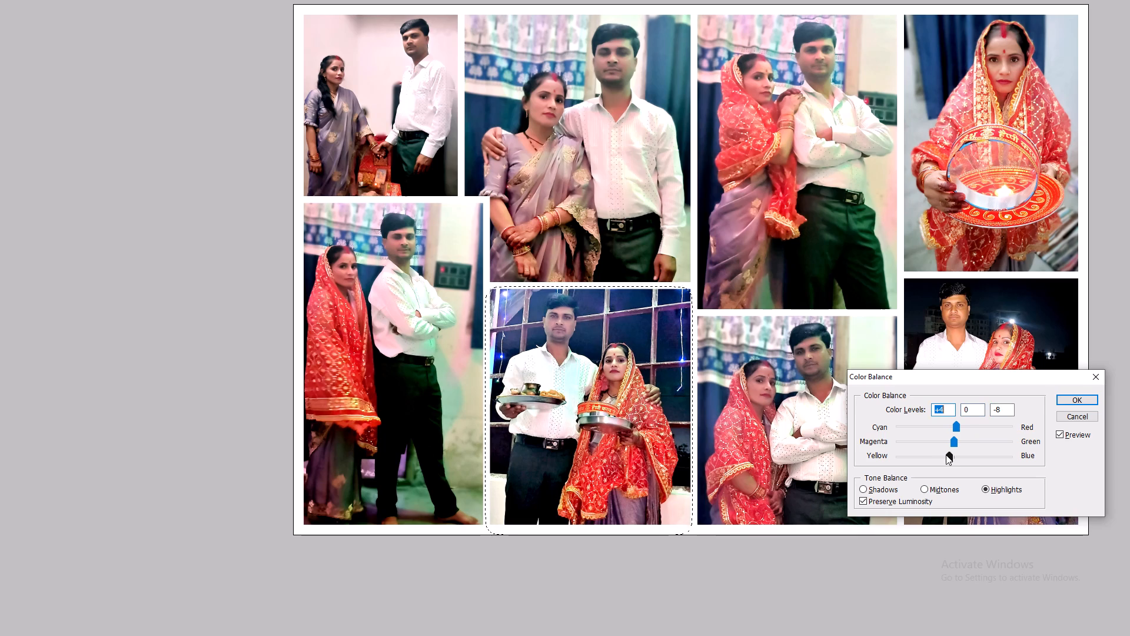
key(Return)
key(ctrl+d)
Marquee-select the tall lower photo in the first column and feather the selection with the preset radius.
key(v)
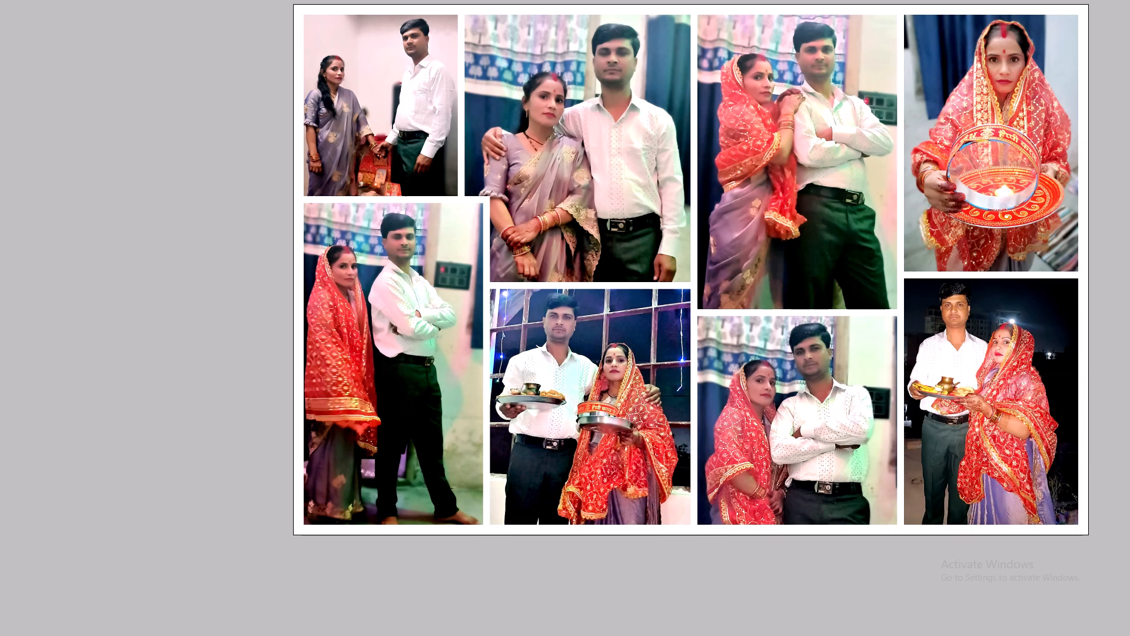
key(m)
drag(300, 201, 487, 551)
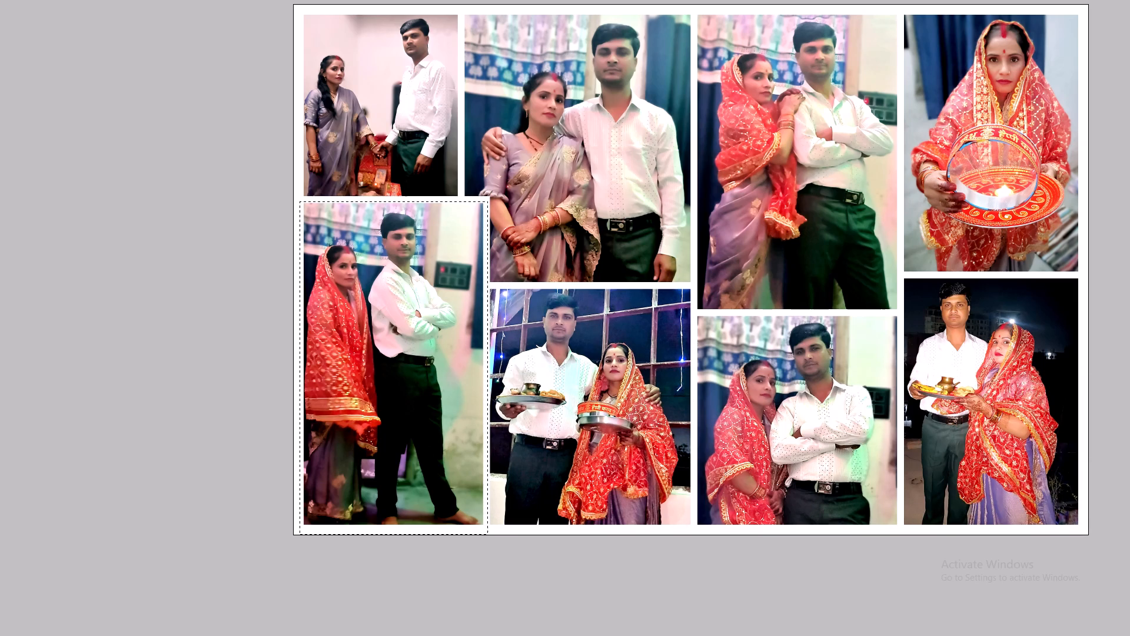
key(ctrl+alt+d)
key(Return)
Shift the selected tall photo's highlights to +8 red and slightly towards blue with Color Balance, compare before and after, and drop the selection.
key(ctrl+b)
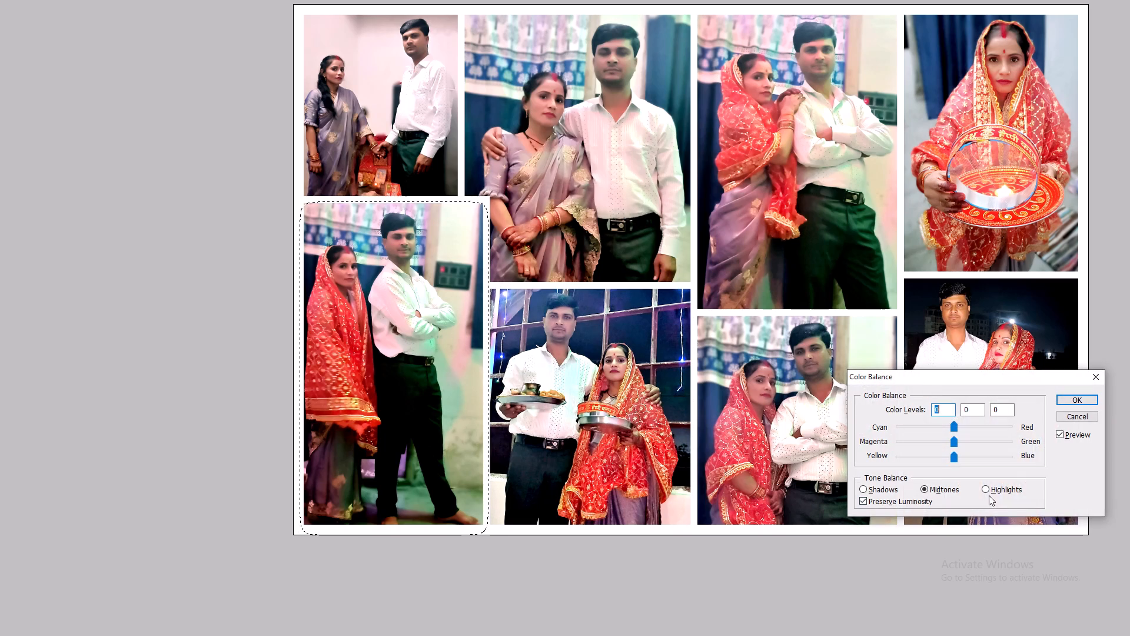
click(997, 486)
click(961, 427)
scroll(961, 427, down, 4)
key(Tab)
key(Tab)
scroll(961, 427, down, 3)
scroll(961, 427, up, 8)
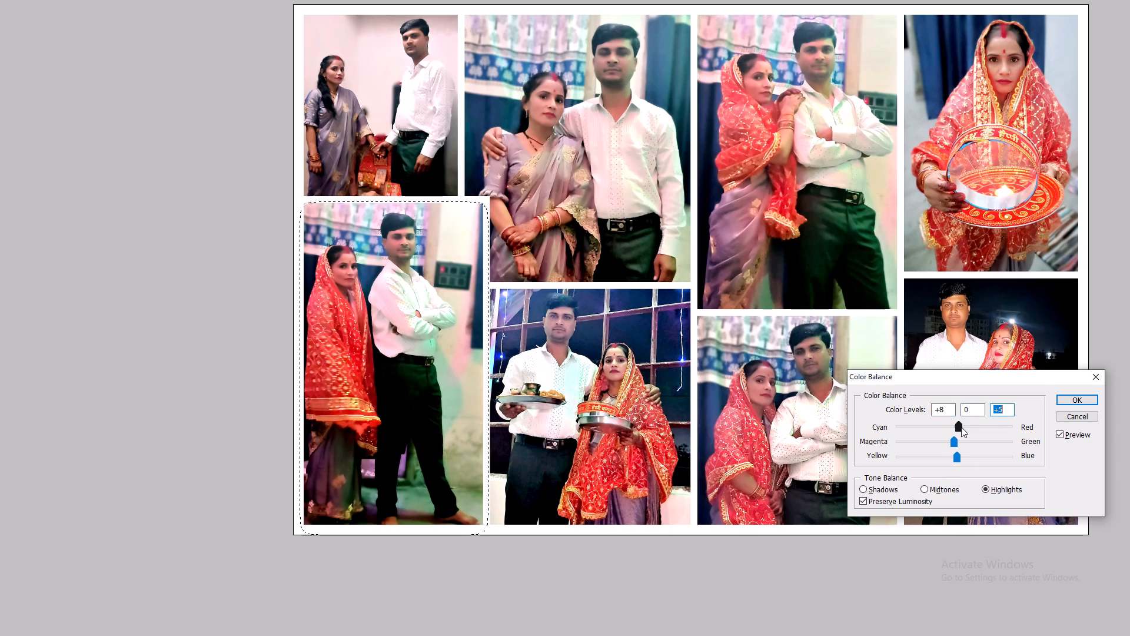
key(Return)
key(ctrl+alt+z)
key(ctrl+z)
key(ctrl+d)
Marquee-select the upper photo in the fourth column, the woman holding the sieve, and feather the selection with the preset radius.
key(v)
key(space)
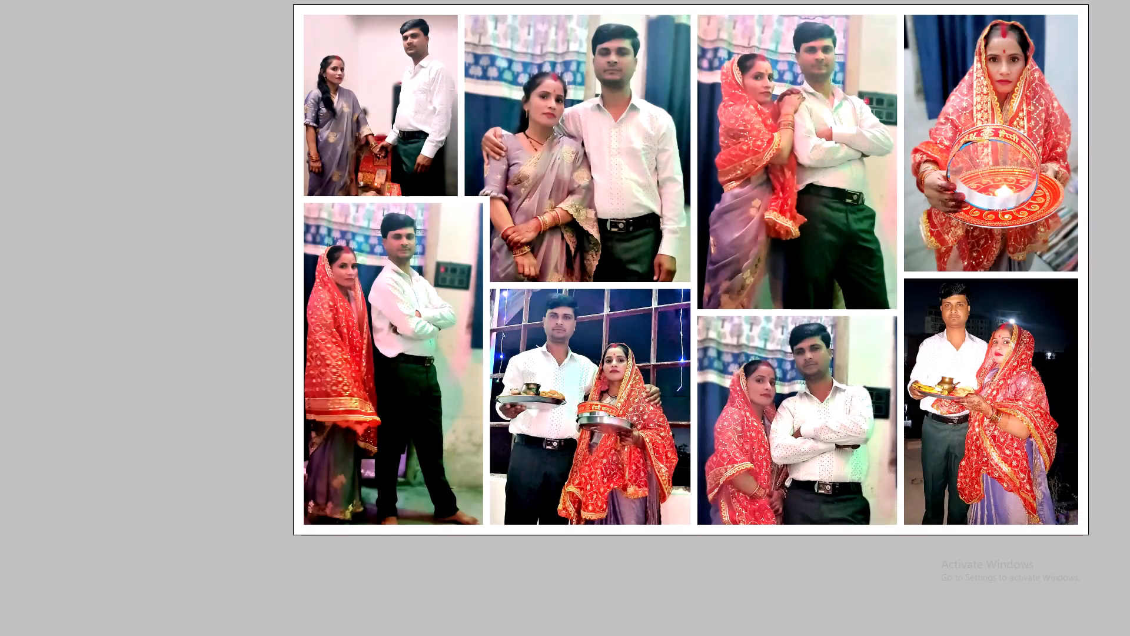
drag(790, 301, 583, 334)
key(m)
drag(694, 35, 894, 307)
key(ctrl+alt+d)
key(Return)
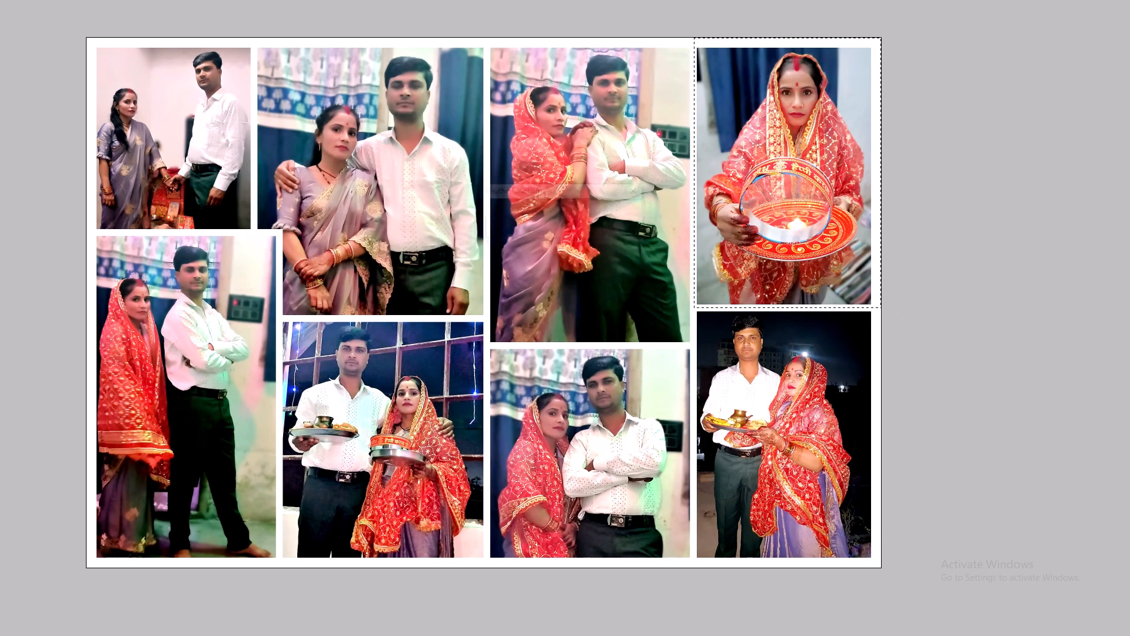
Shift the highlights of the selected sieve photo slightly towards red with Color Balance, compare before and after, and drop the selection.
key(ctrl+b)
click(1002, 491)
click(961, 426)
scroll(961, 426, down, 4)
key(Return)
key(ctrl+alt+z)
key(ctrl+z)
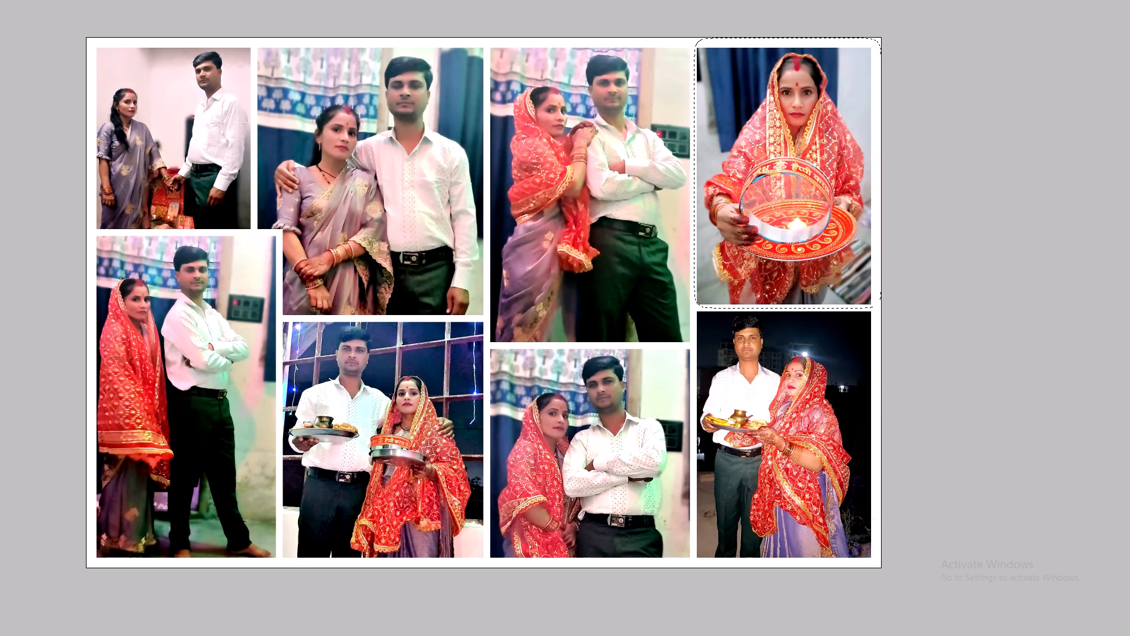
key(ctrl+d)
Save a JPEG copy of the collage to the Desktop as 01++-, accepting the JPEG options.
key(v)
key(ctrl+minus)
key(v)
key(space)
drag(511, 287, 605, 310)
key(ctrl+alt+s)
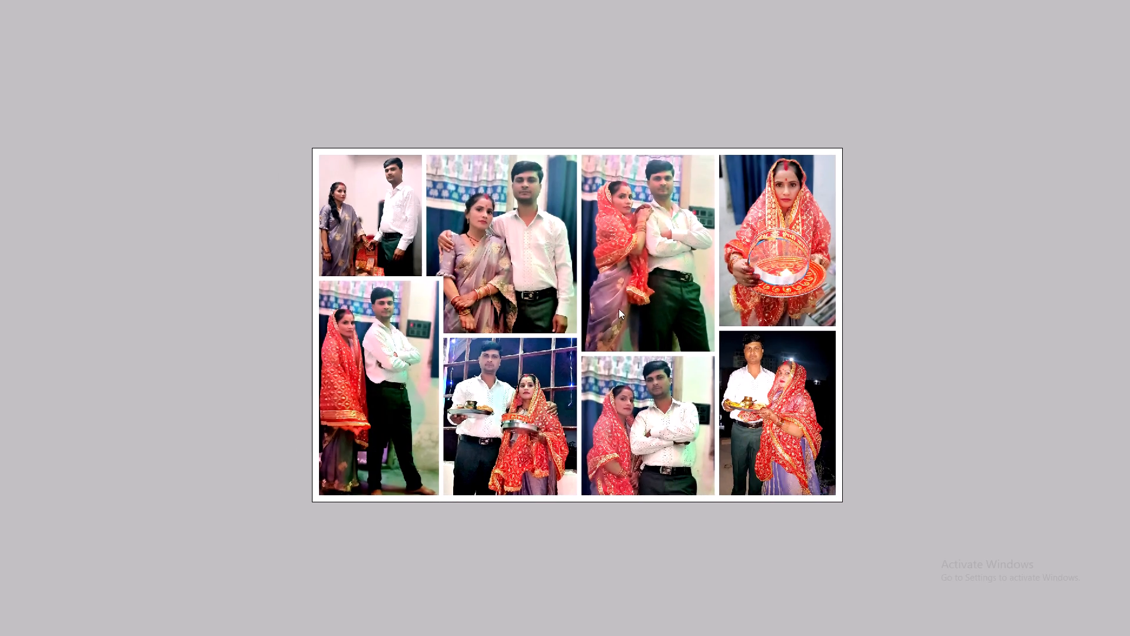
click(48, 105)
scroll(512, 249, down, 8)
key(alt+f)
key(j)
scroll(566, 295, down, 5)
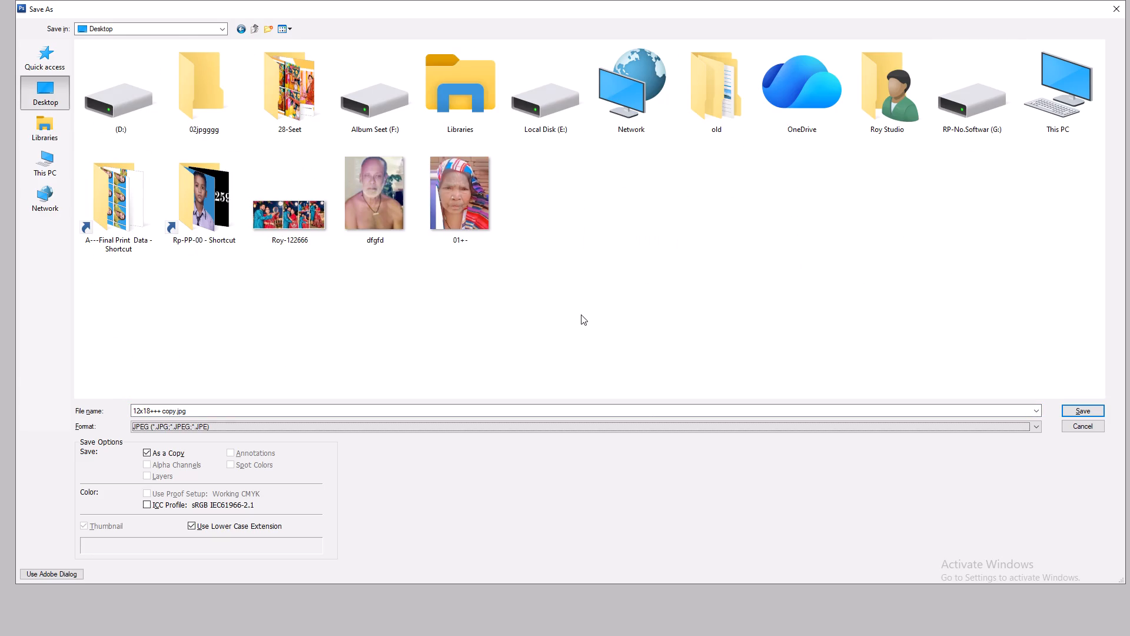
key(alt+n)
text(01++-)
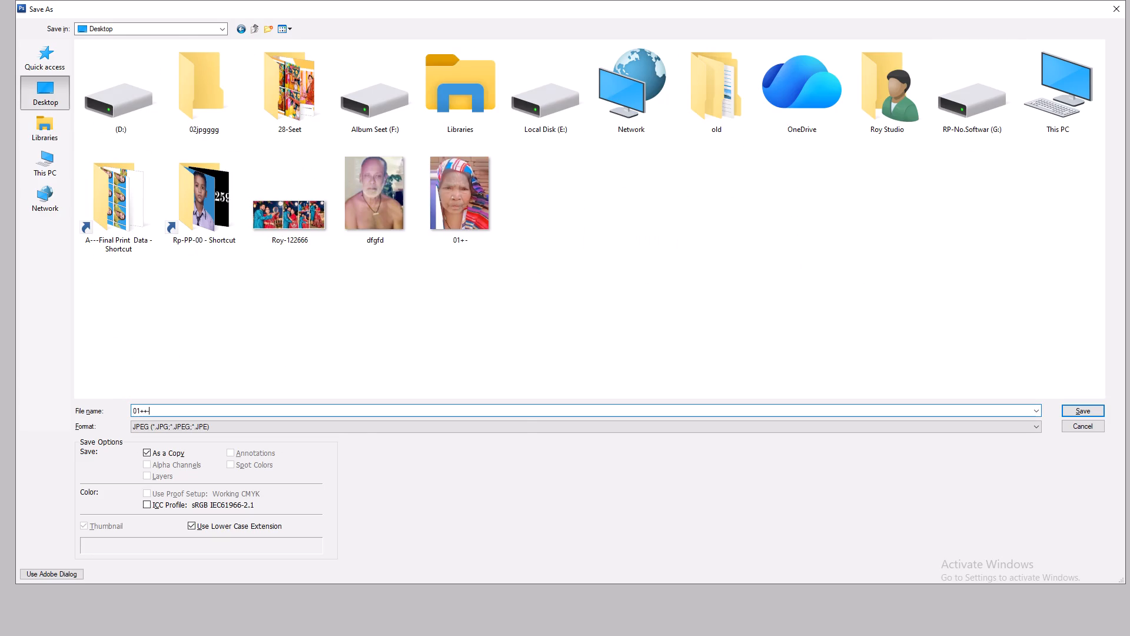
key(Return)
key(Return)
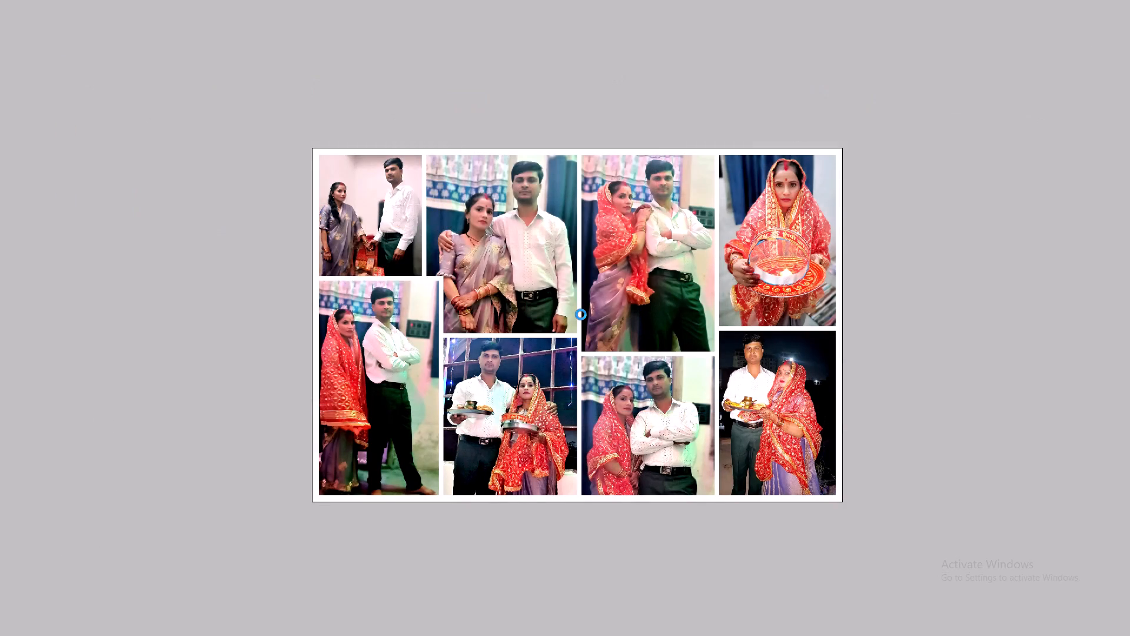
Close the 12x18+++.psd collage without saving its changes, and switch from Photoshop to the previously used window.
key(ctrl+0)
key(ctrl+0)
key(ctrl+w)
key(Tab)
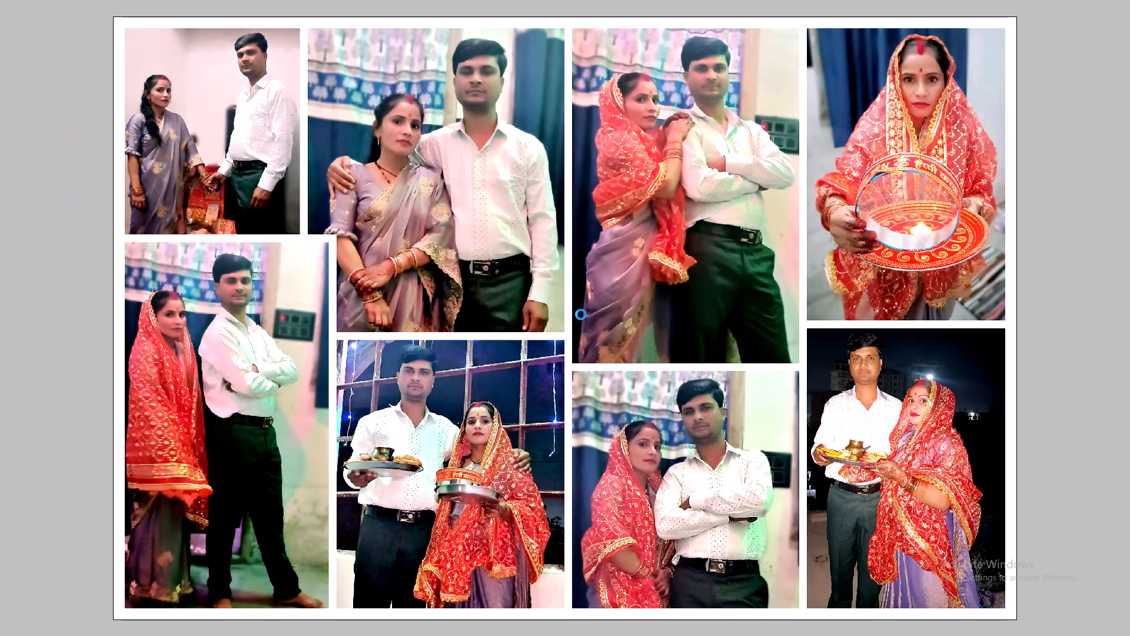
key(Tab)
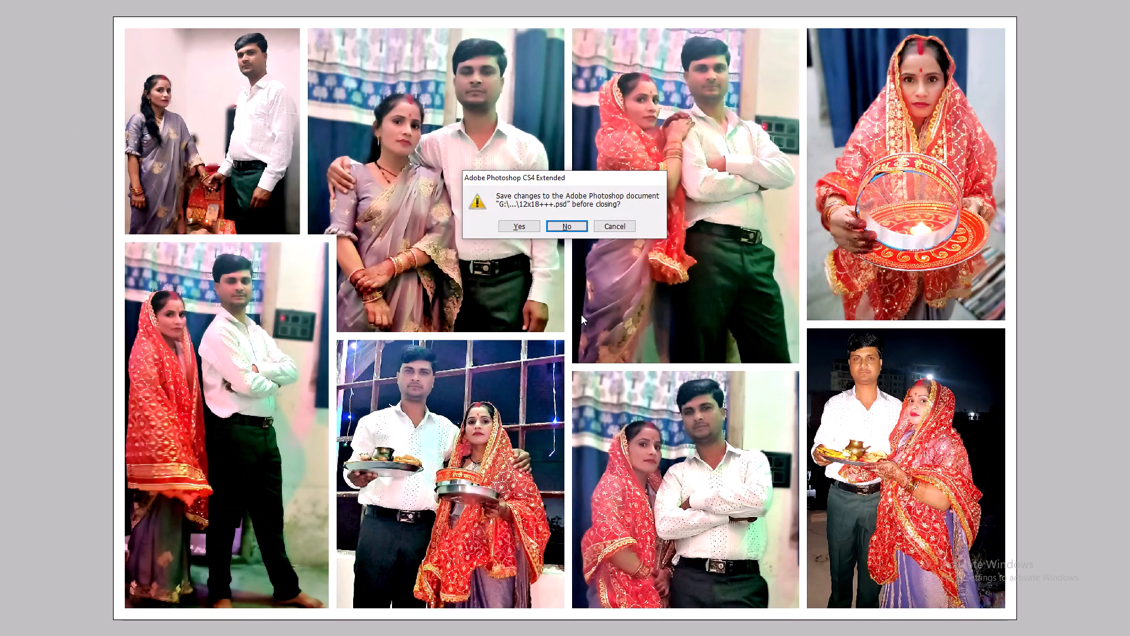
key(Return)
key(ctrl+0)
key(alt+Tab)
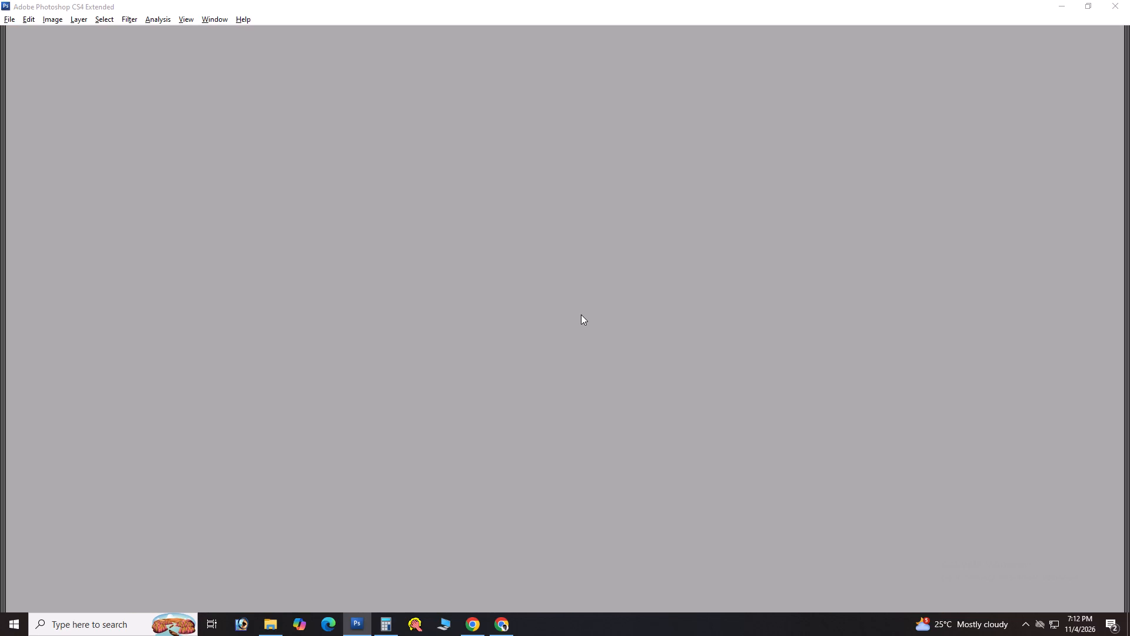